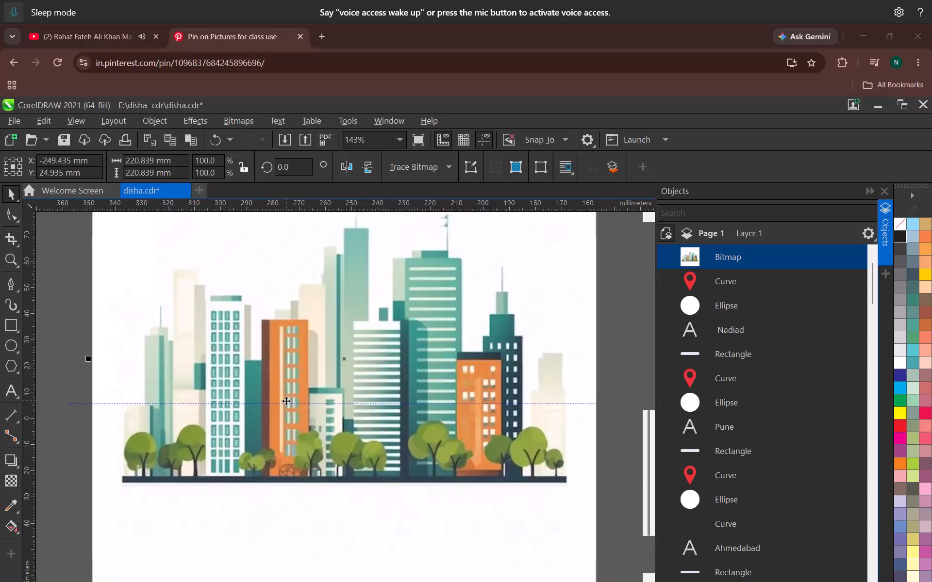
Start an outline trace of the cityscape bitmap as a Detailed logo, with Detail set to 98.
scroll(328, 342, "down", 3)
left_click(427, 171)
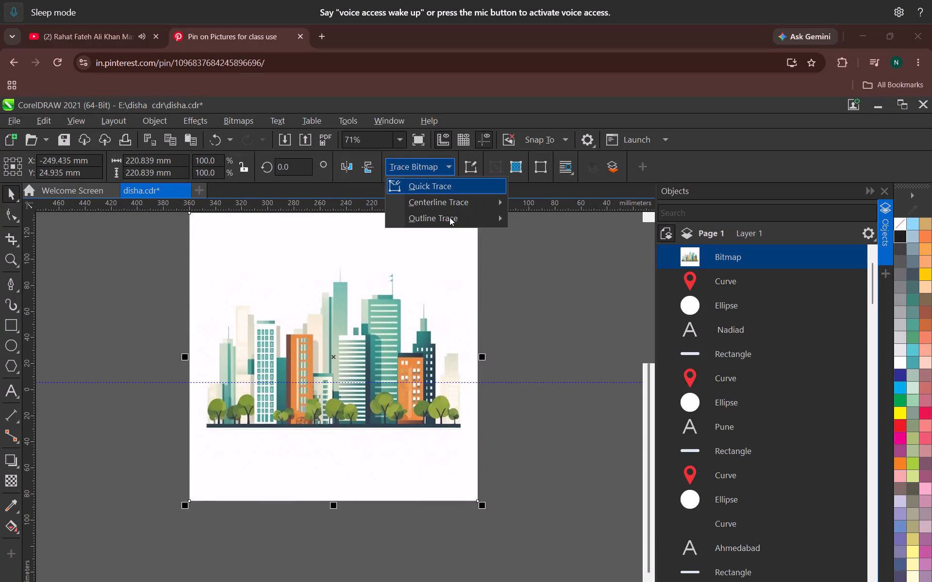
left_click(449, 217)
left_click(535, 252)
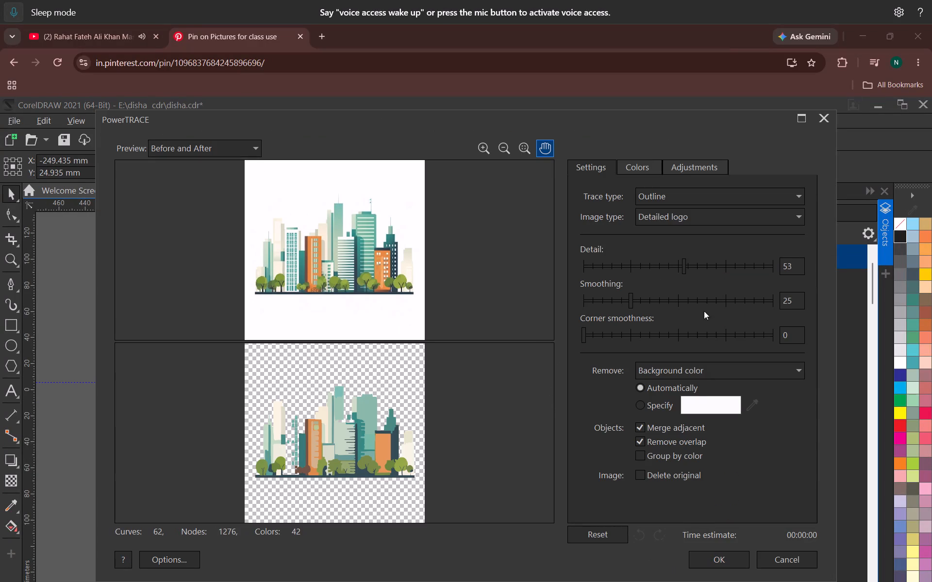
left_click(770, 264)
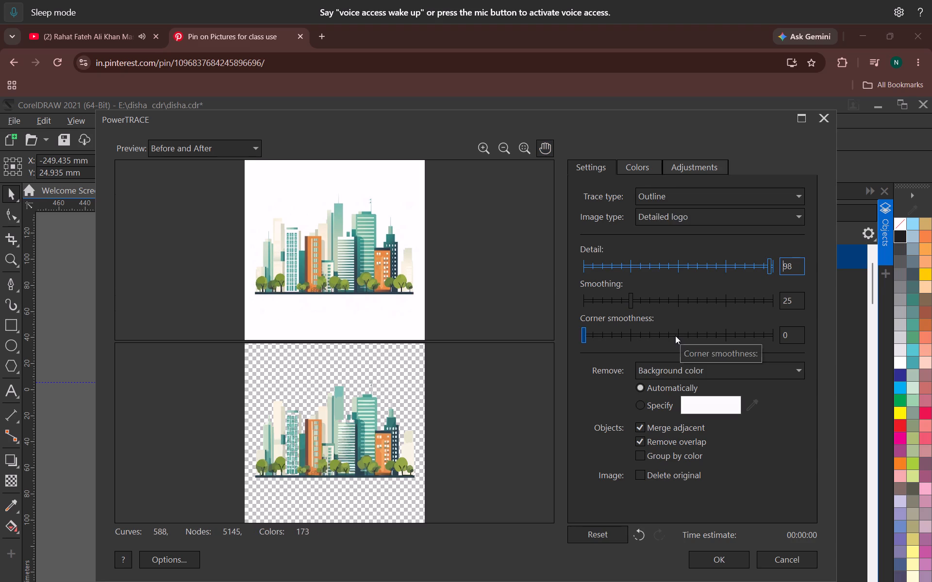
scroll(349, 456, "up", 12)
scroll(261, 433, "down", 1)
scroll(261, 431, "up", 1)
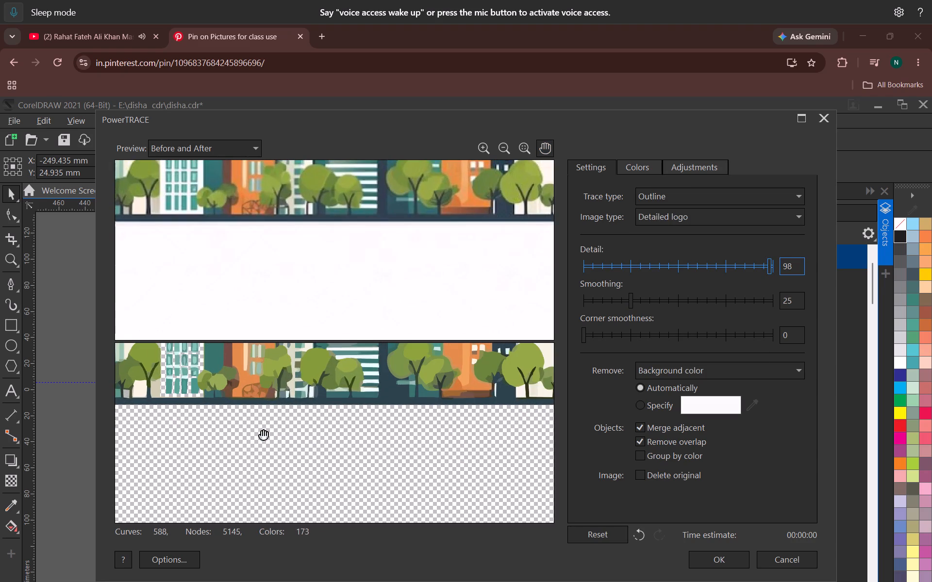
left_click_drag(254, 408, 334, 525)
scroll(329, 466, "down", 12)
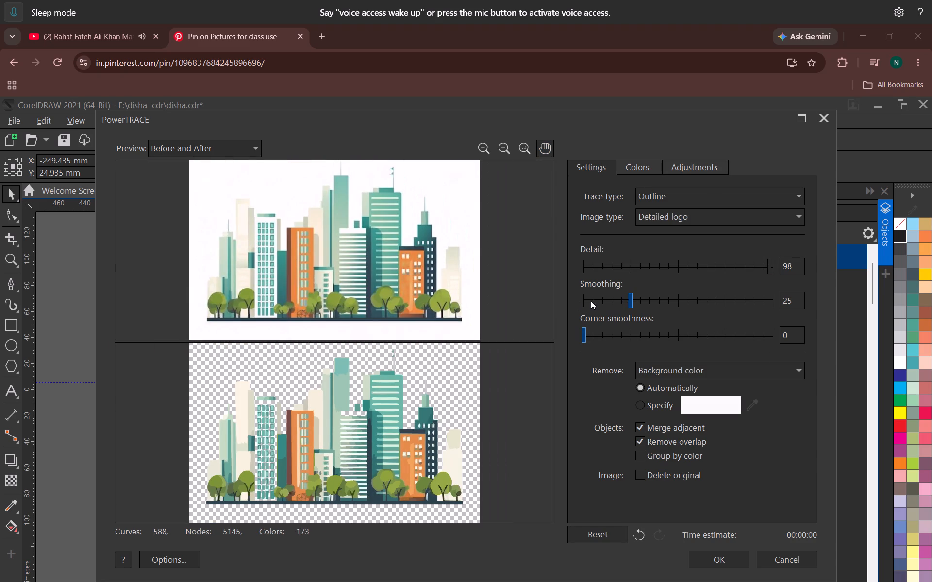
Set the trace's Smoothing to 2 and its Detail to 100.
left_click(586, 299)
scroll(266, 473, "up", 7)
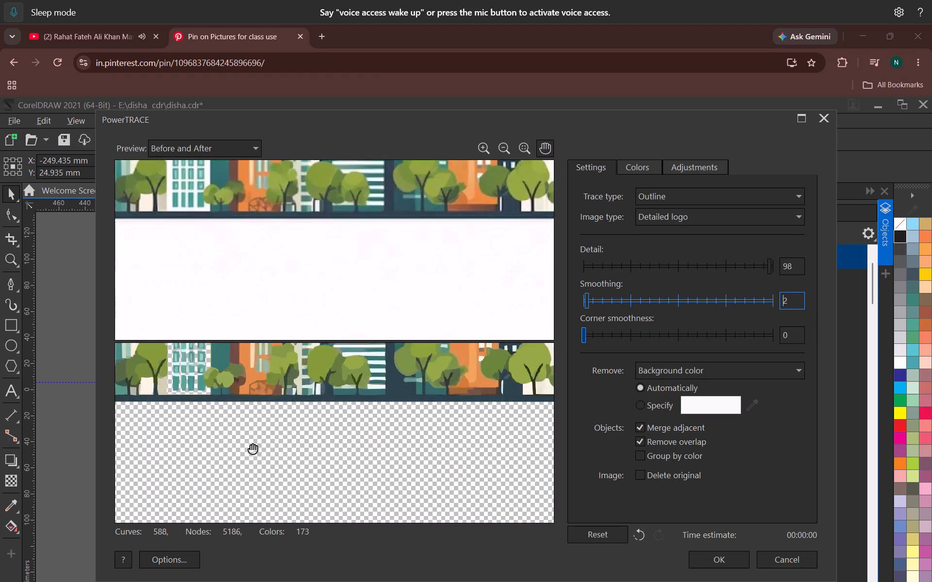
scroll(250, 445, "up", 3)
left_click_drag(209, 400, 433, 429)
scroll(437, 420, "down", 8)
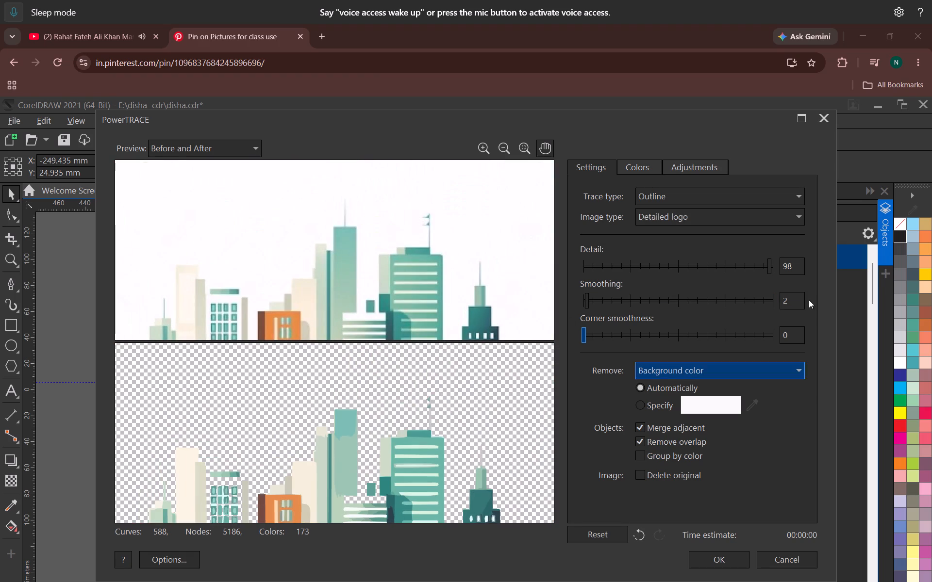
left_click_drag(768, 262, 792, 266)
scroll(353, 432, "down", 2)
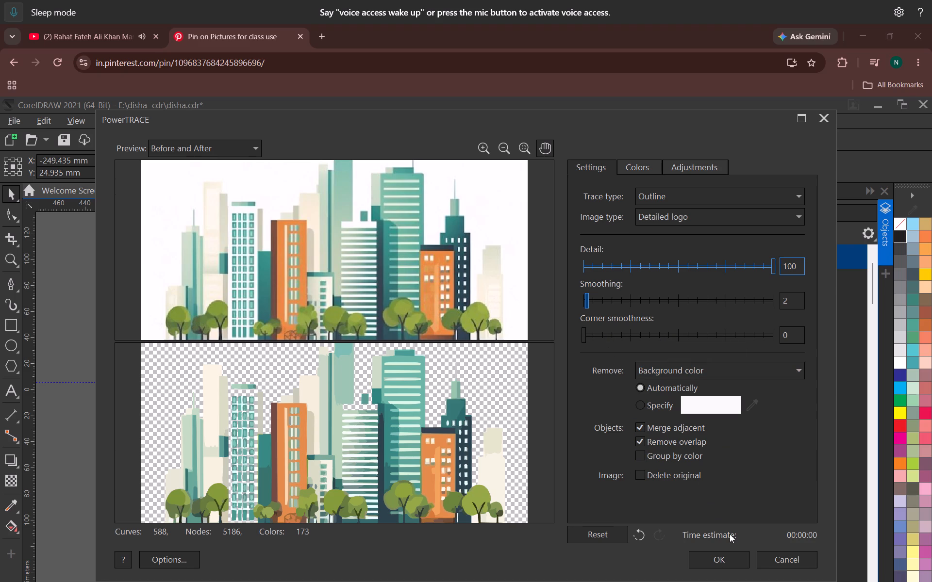
Set the PowerTRACE option for the Quick Trace method to High quality image.
left_click(149, 553)
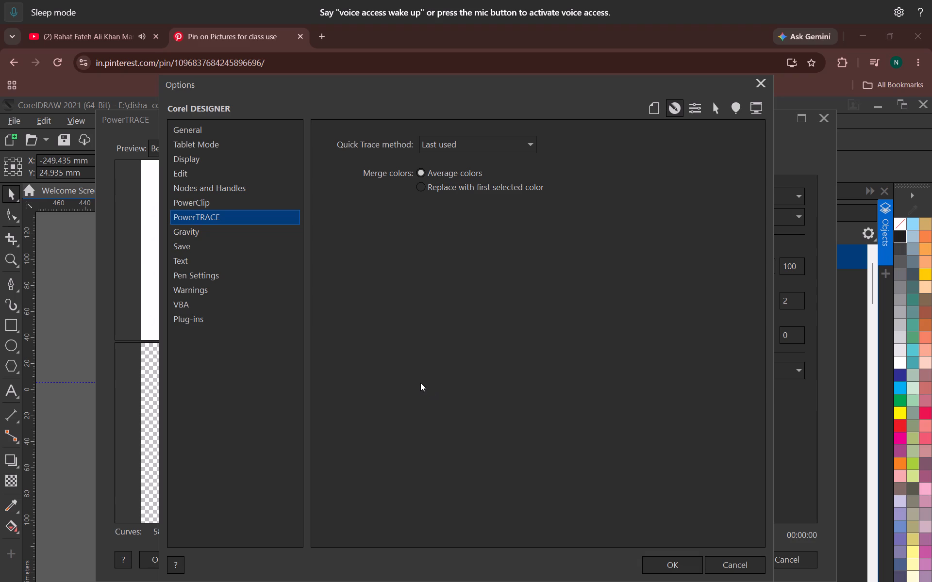
left_click(453, 140)
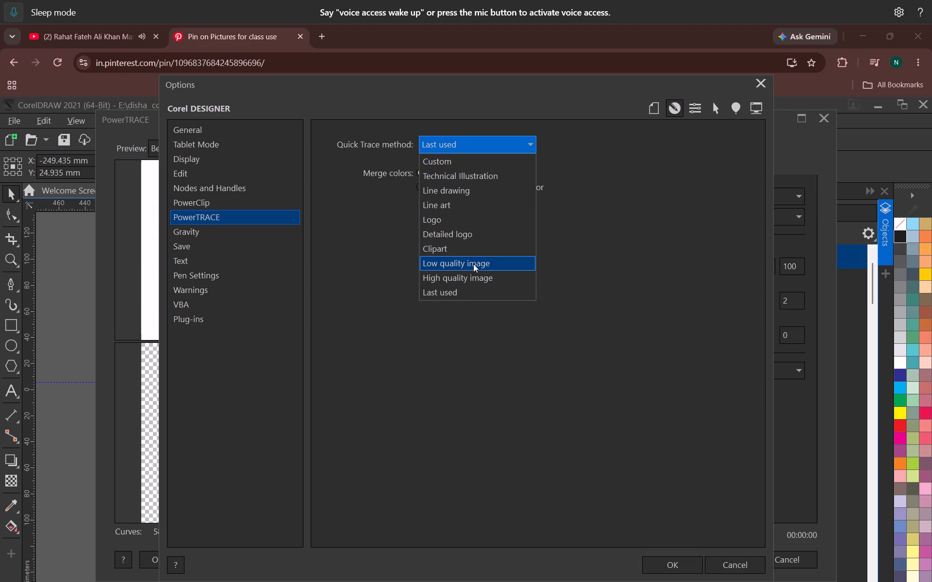
left_click(474, 281)
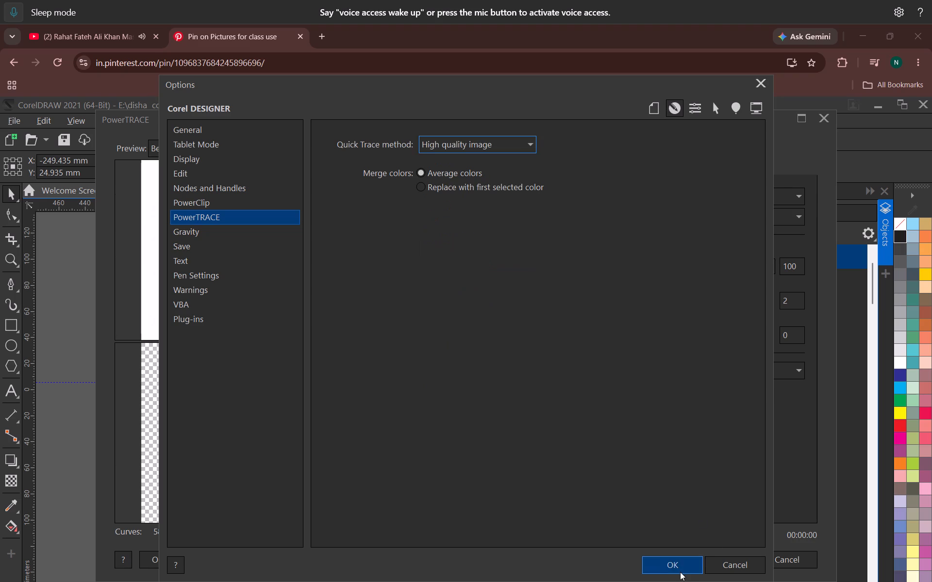
left_click(680, 572)
scroll(387, 352, "down", 3)
scroll(380, 369, "up", 6)
scroll(380, 370, "down", 5)
scroll(380, 383, "up", 4)
scroll(382, 382, "down", 4)
scroll(383, 387, "up", 4)
scroll(383, 387, "down", 5)
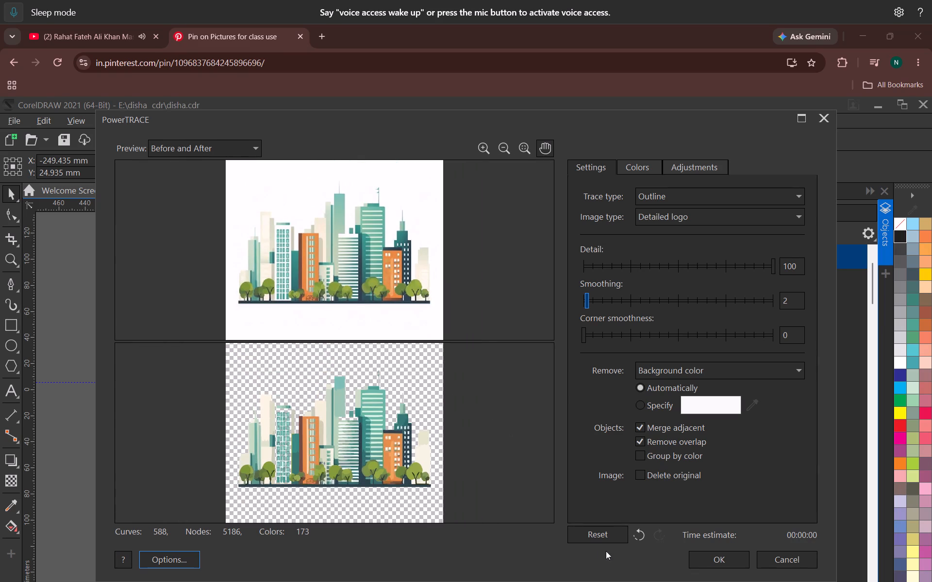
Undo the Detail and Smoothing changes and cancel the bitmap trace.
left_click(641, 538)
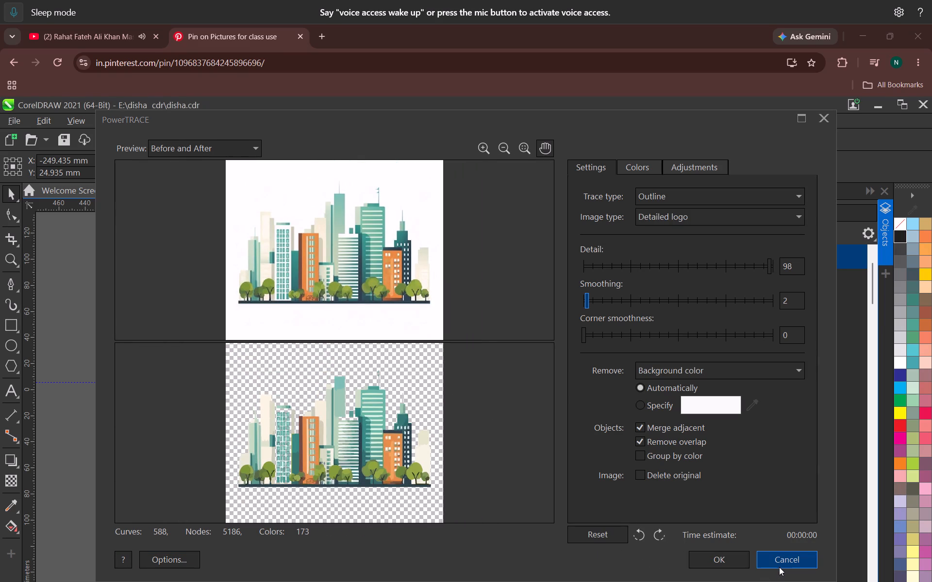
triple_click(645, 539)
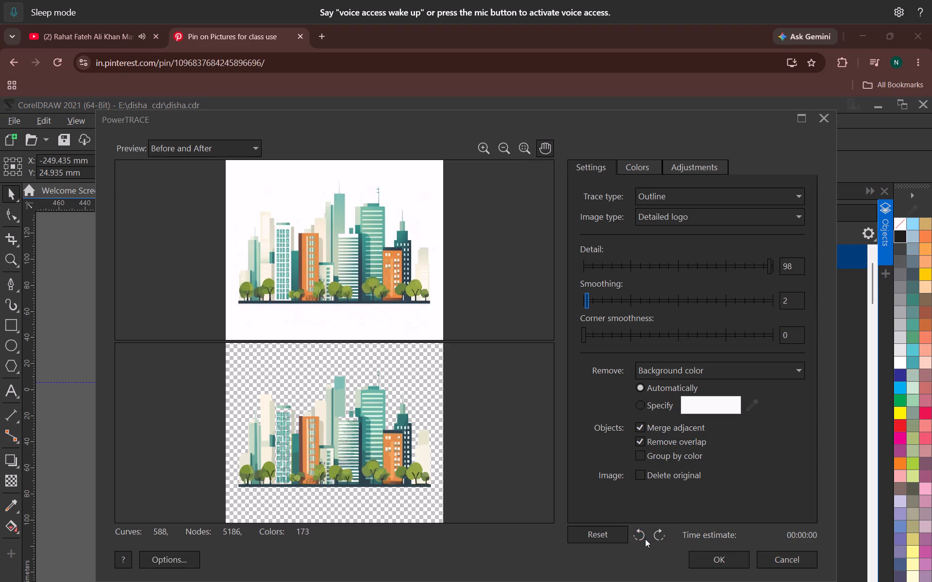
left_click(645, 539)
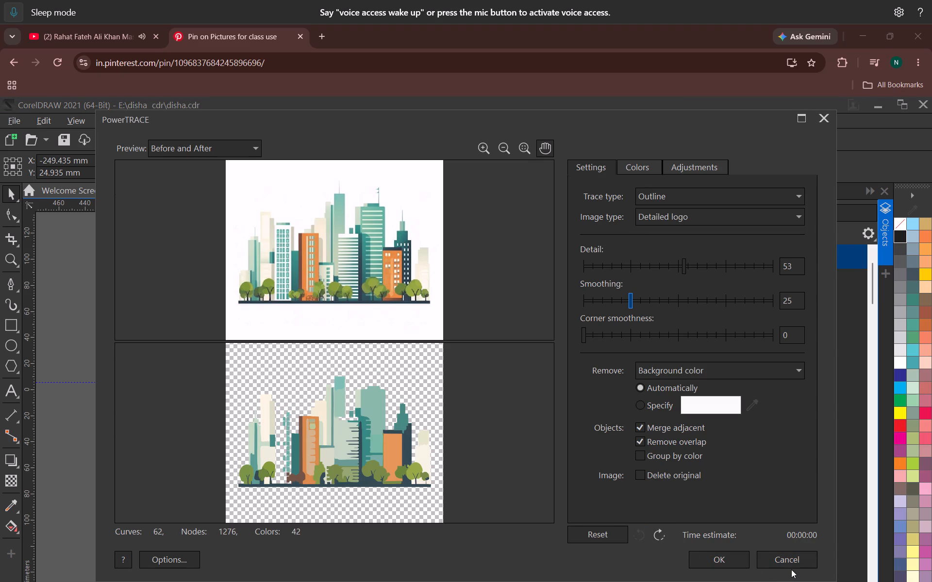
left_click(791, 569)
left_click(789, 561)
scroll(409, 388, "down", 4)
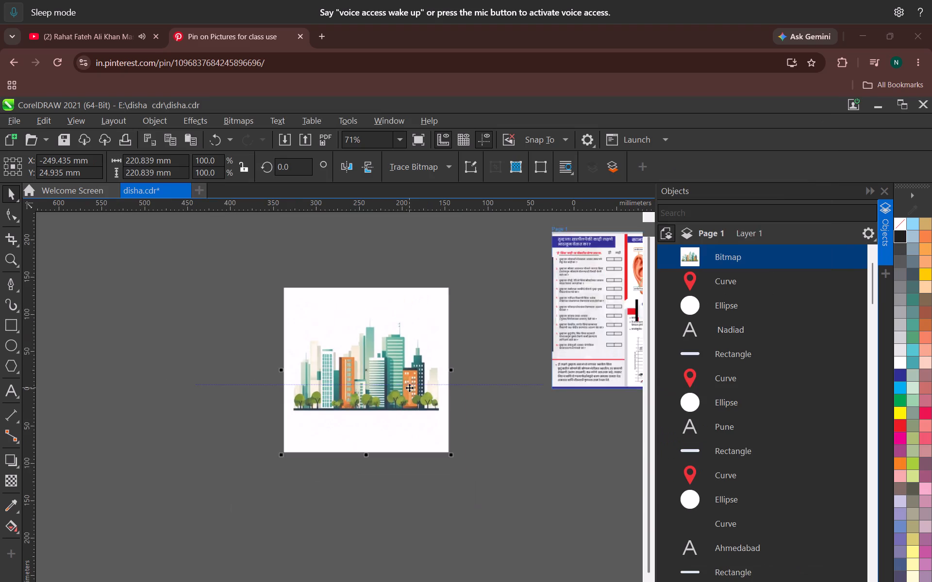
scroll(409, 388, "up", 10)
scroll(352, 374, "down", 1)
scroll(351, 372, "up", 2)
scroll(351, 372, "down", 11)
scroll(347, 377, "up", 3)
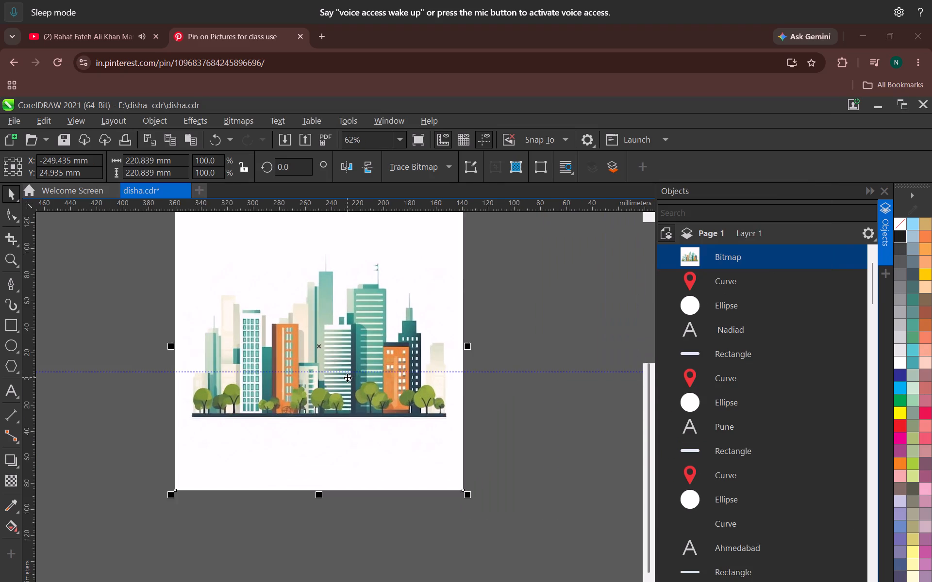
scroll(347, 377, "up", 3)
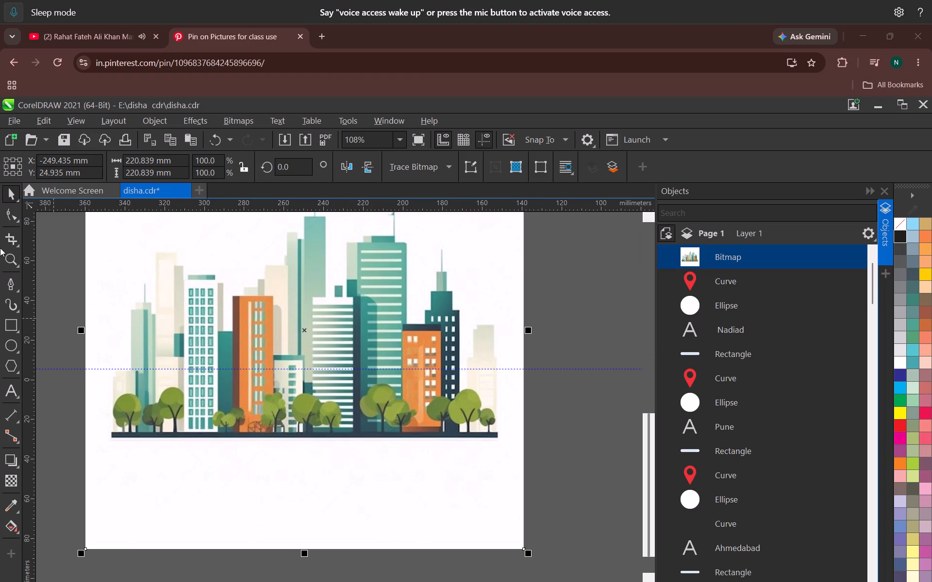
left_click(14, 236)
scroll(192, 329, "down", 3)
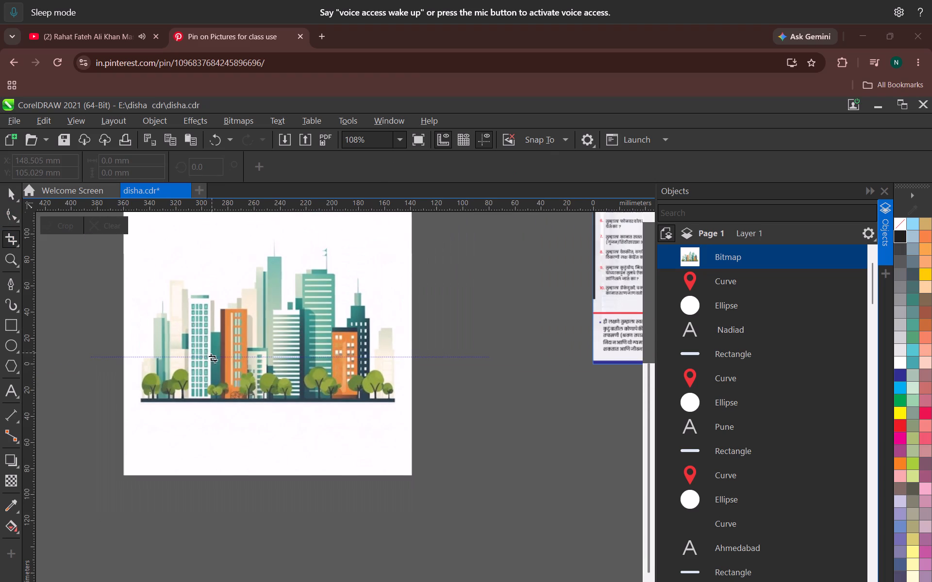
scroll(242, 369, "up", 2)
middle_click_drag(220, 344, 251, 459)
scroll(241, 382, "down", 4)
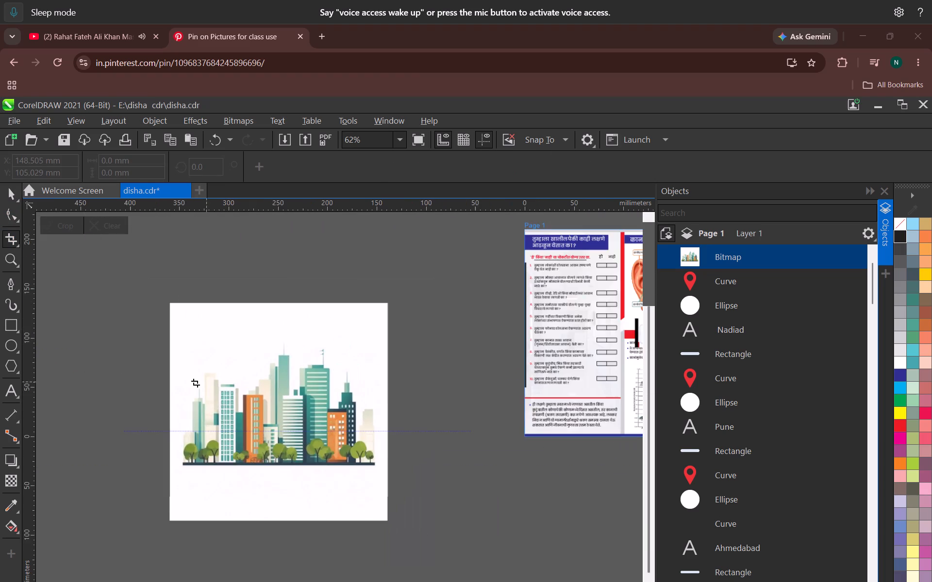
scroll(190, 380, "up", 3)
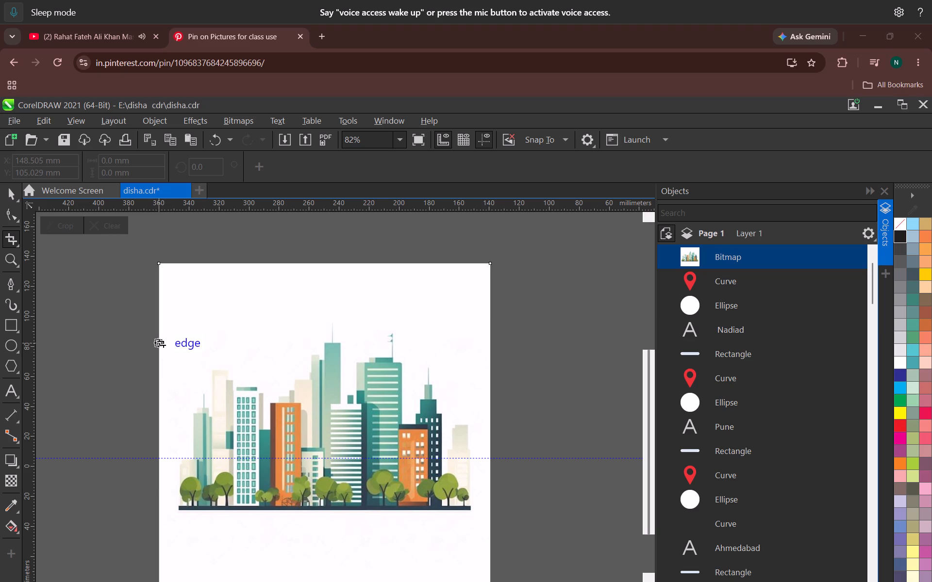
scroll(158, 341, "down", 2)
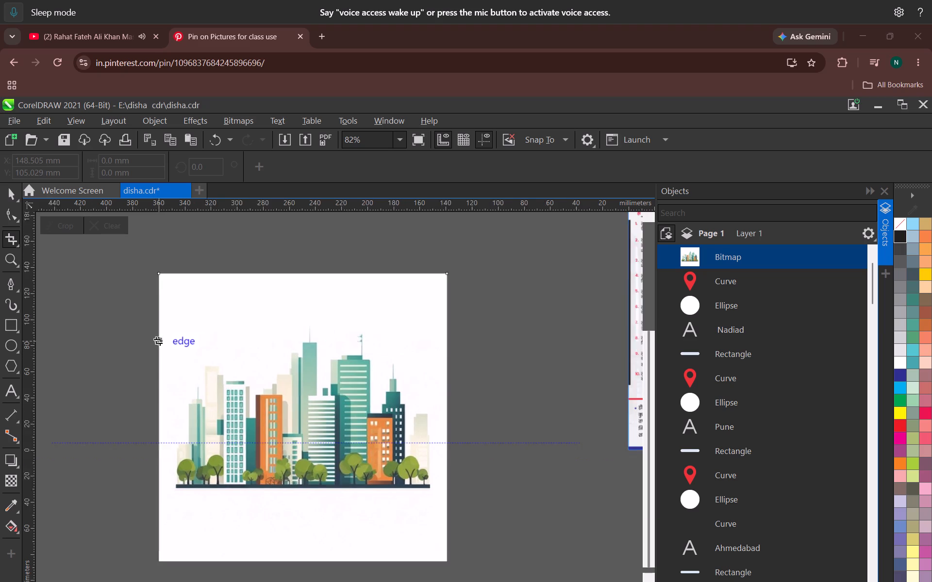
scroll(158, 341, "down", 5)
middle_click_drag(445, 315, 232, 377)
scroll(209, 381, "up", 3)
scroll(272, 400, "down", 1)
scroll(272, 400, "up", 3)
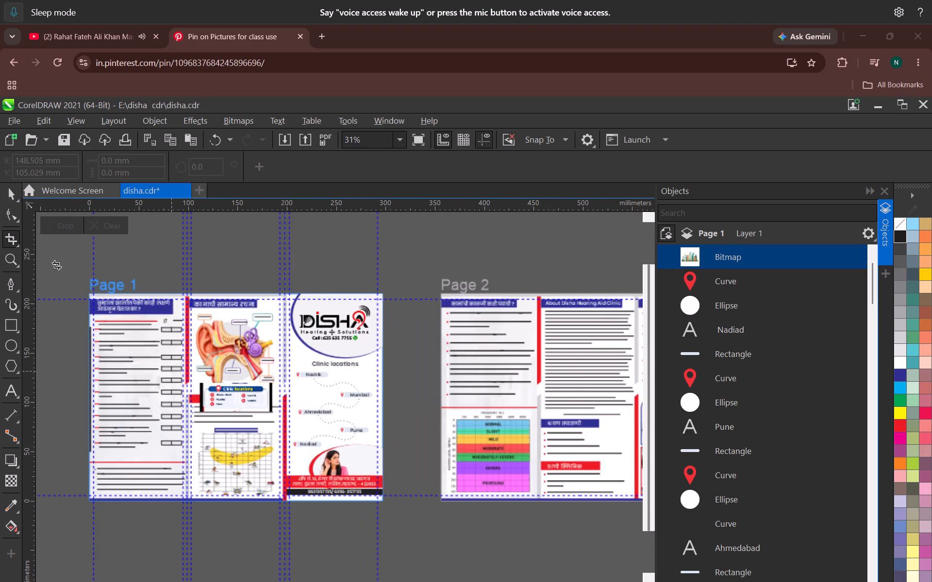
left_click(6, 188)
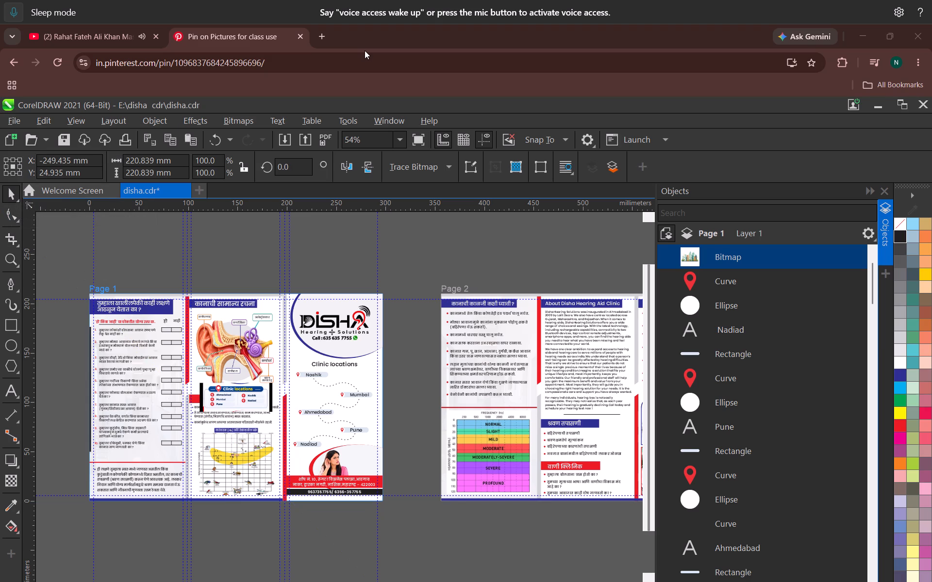
Delete the clinic locations picture overlapping the ear diagram and red heading in Page 1's middle panel.
scroll(366, 436, "down", 2)
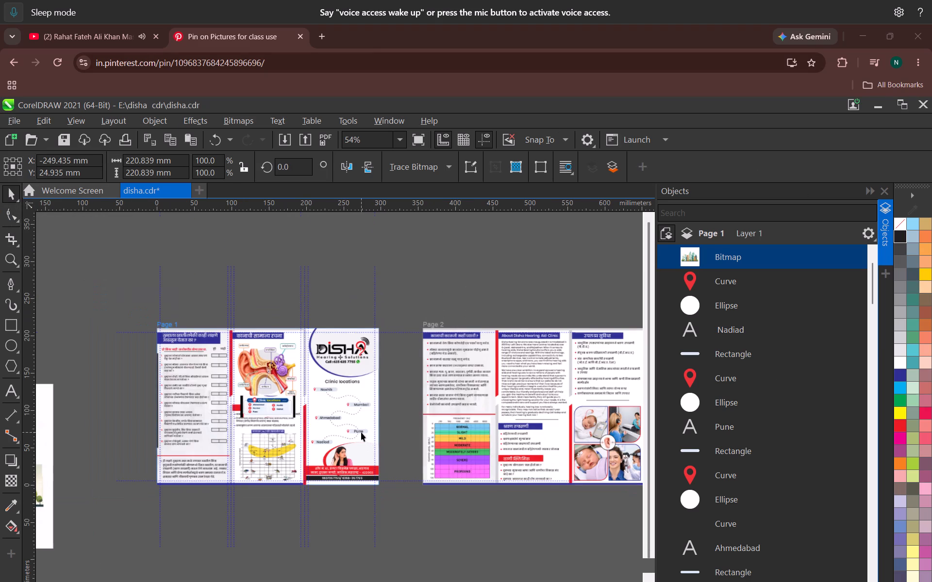
middle_click_drag(363, 437, 487, 437)
scroll(484, 433, "up", 6)
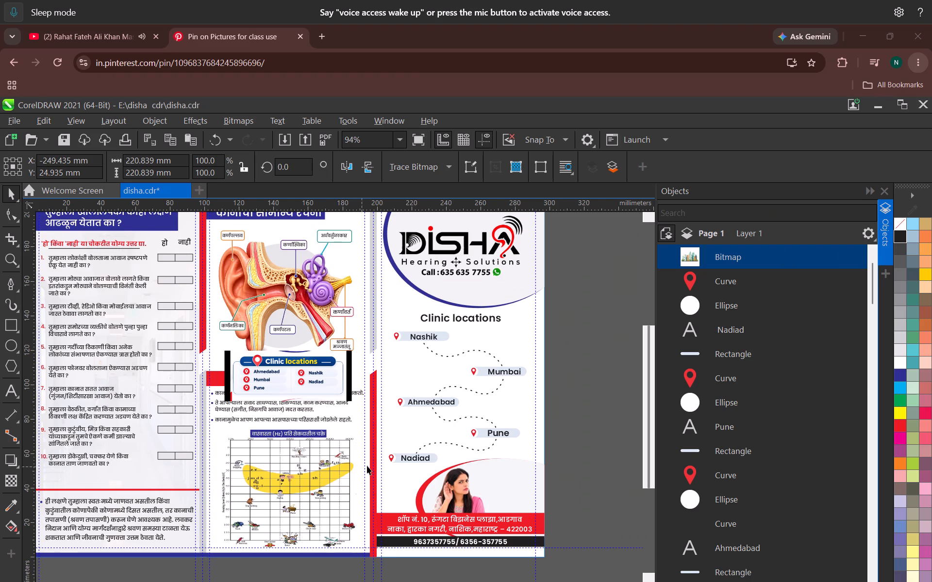
scroll(367, 466, "down", 3)
scroll(364, 466, "up", 4)
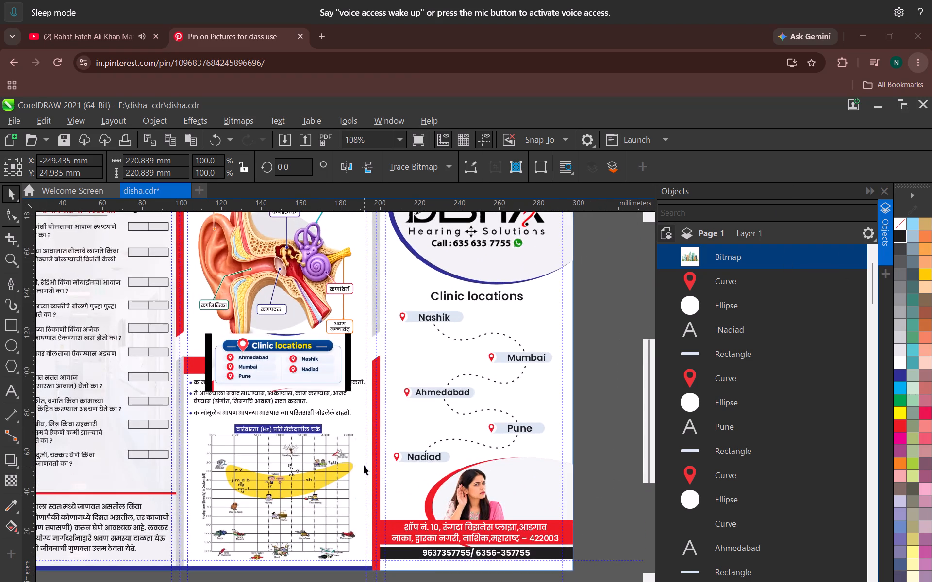
scroll(364, 466, "up", 2)
scroll(364, 466, "down", 9)
scroll(338, 443, "up", 8)
left_click(333, 410)
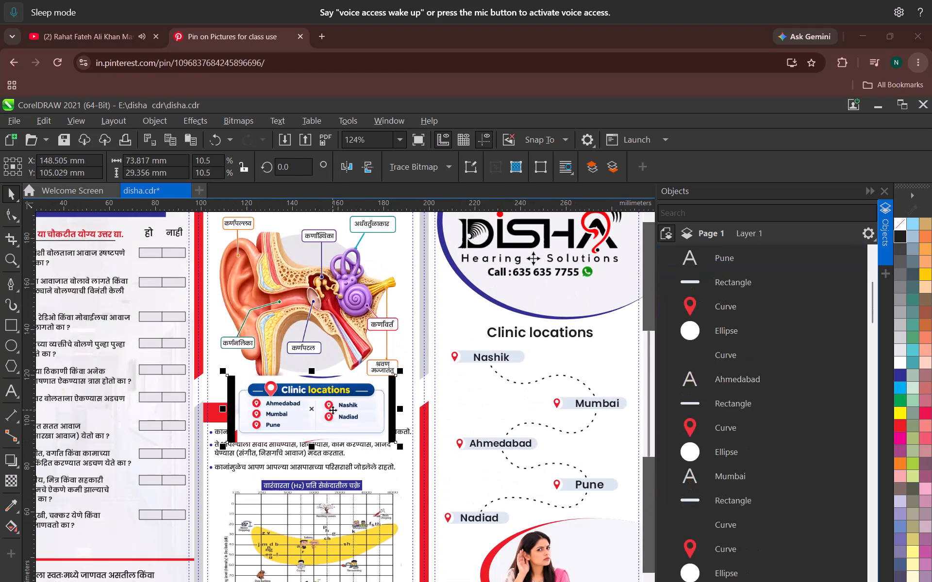
key("Delete")
Move the cityscape bitmap closer to Page 1, to about X -153 mm, Y 89 mm.
scroll(333, 410, "down", 6)
scroll(322, 422, "up", 10)
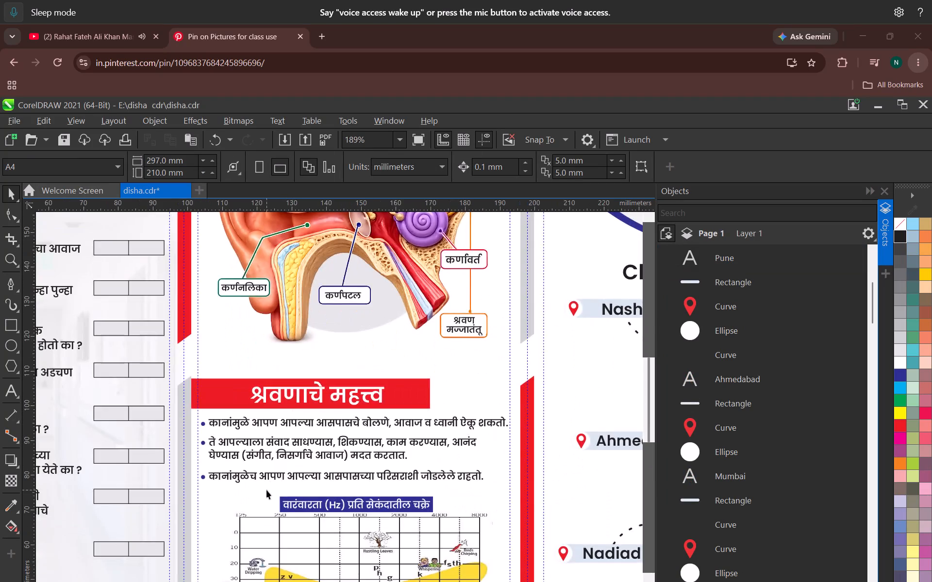
scroll(258, 450, "down", 5)
middle_click_drag(398, 403, 341, 406)
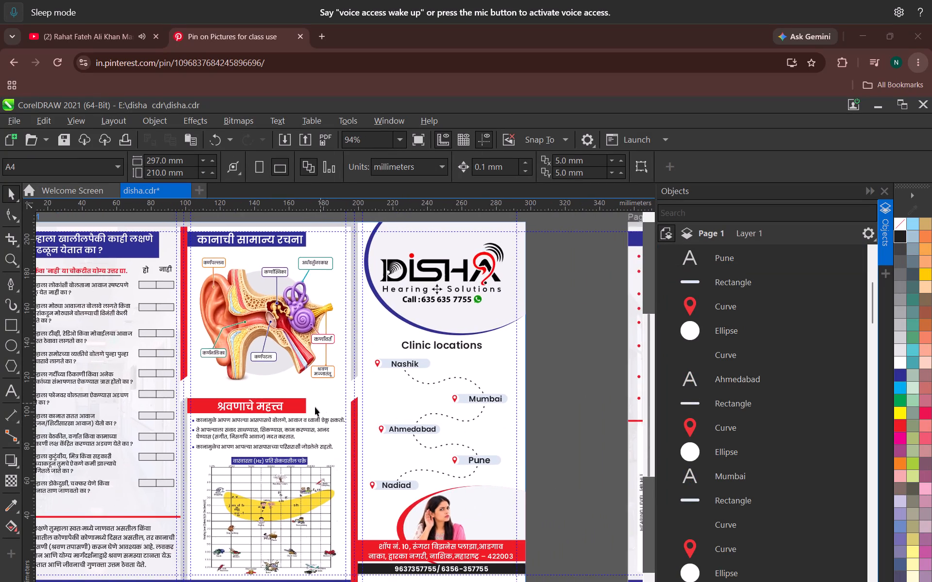
scroll(308, 406, "down", 9)
middle_click_drag(233, 406, 349, 384)
scroll(260, 399, "up", 5)
left_click(155, 446)
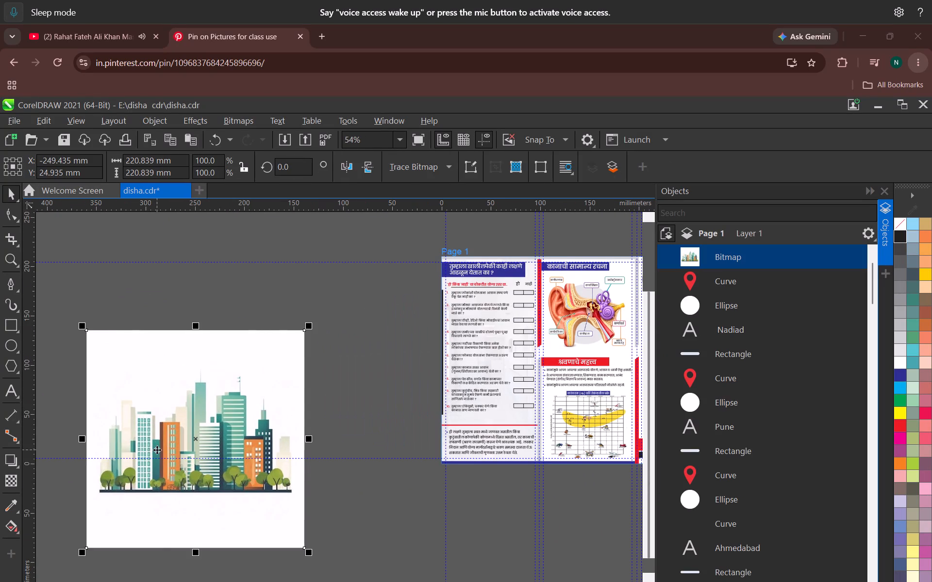
left_click_drag(193, 417, 288, 354)
scroll(278, 356, "up", 4)
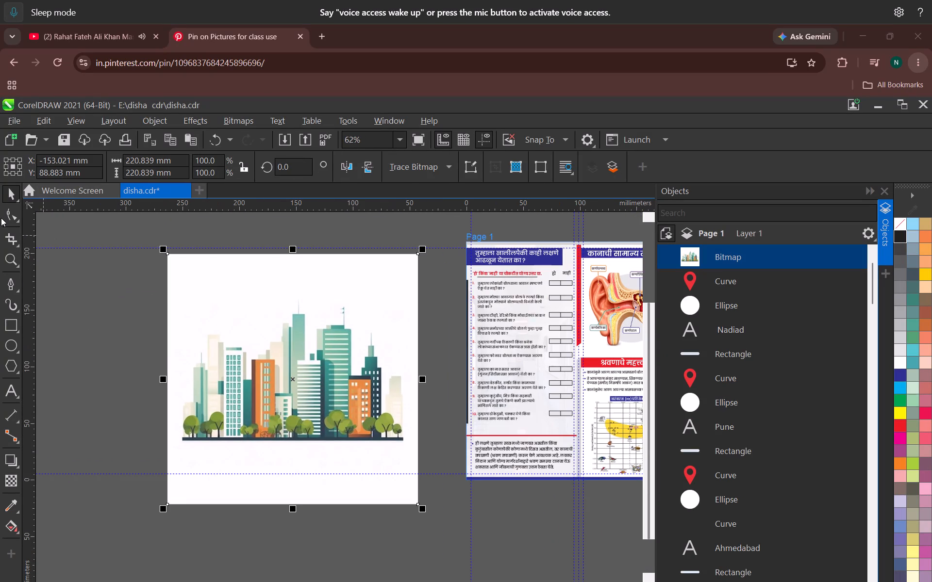
Draw a crop area across the full width of the cityscape bitmap, about 221 × 130 mm.
left_click(19, 243)
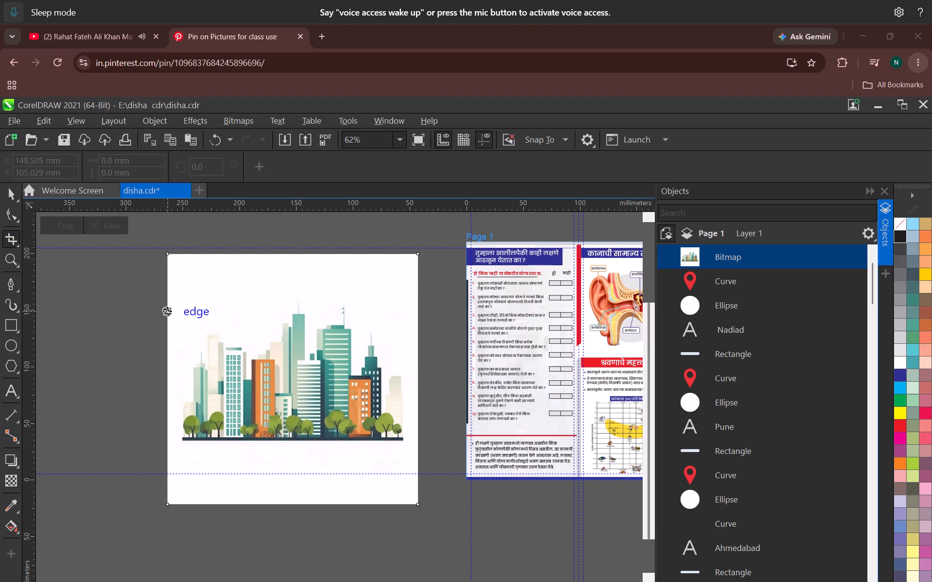
left_click_drag(165, 308, 352, 453)
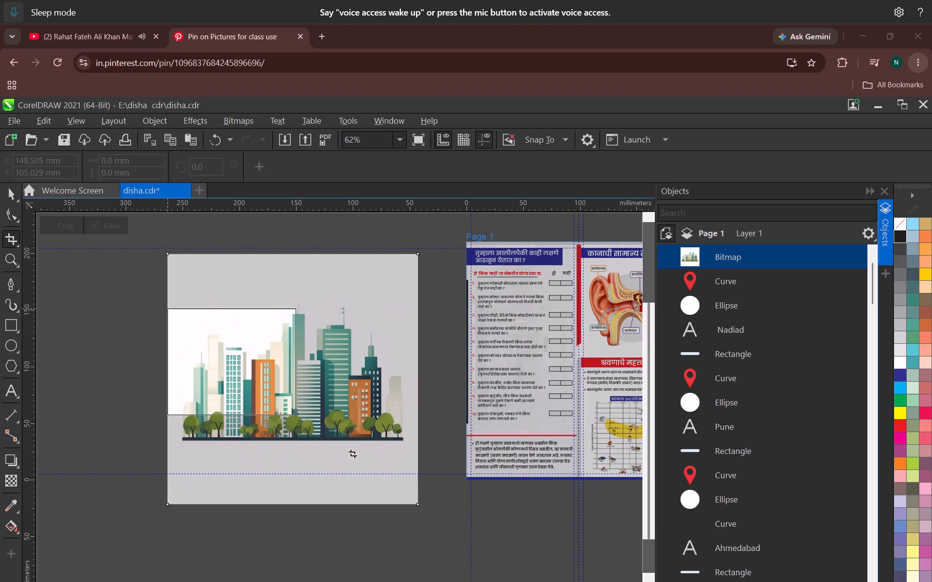
left_click_drag(352, 453, 486, 465)
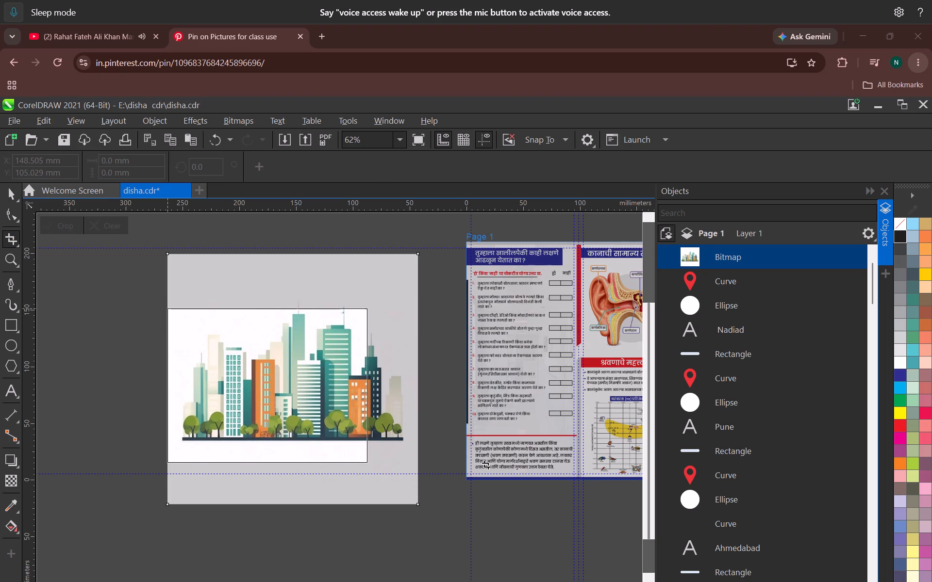
left_click_drag(486, 465, 438, 452)
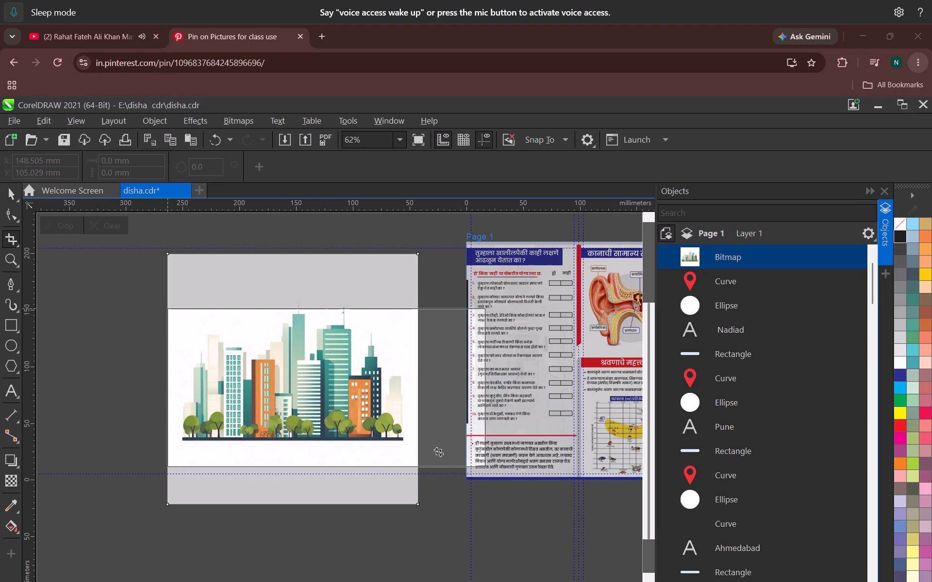
left_click_drag(438, 452, 420, 455)
Raise the crop area's top edge above the tower spires and its bottom edge to the ground strip, about 126.5 mm high.
scroll(316, 309, "up", 5)
scroll(291, 284, "down", 1)
scroll(290, 284, "up", 1)
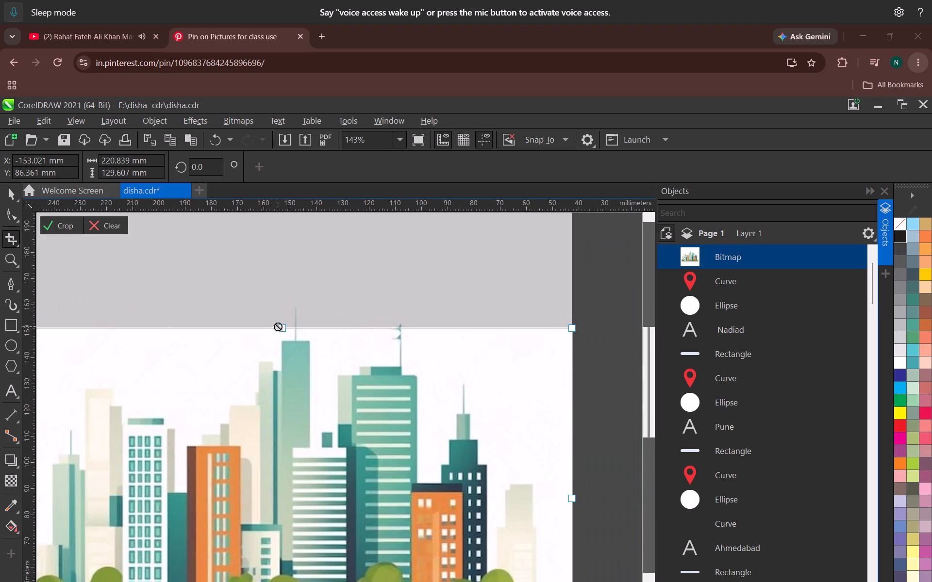
left_click_drag(284, 326, 279, 302)
scroll(302, 329, "down", 10)
scroll(290, 457, "up", 7)
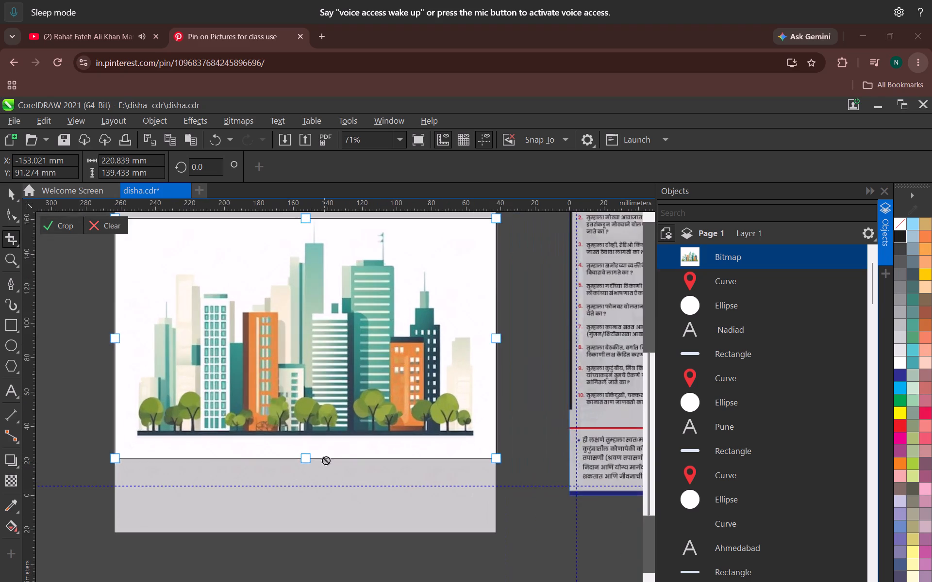
scroll(326, 460, "up", 2)
left_click_drag(299, 459, 288, 424)
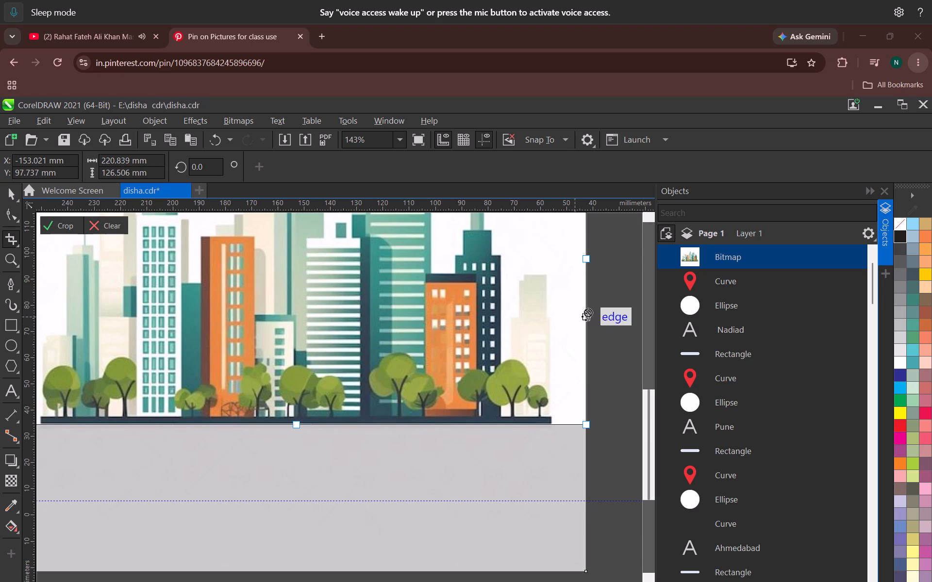
Pull the crop area's right edge in to the right end of the ground strip, about 208 mm wide.
middle_click_drag(588, 294, 598, 399)
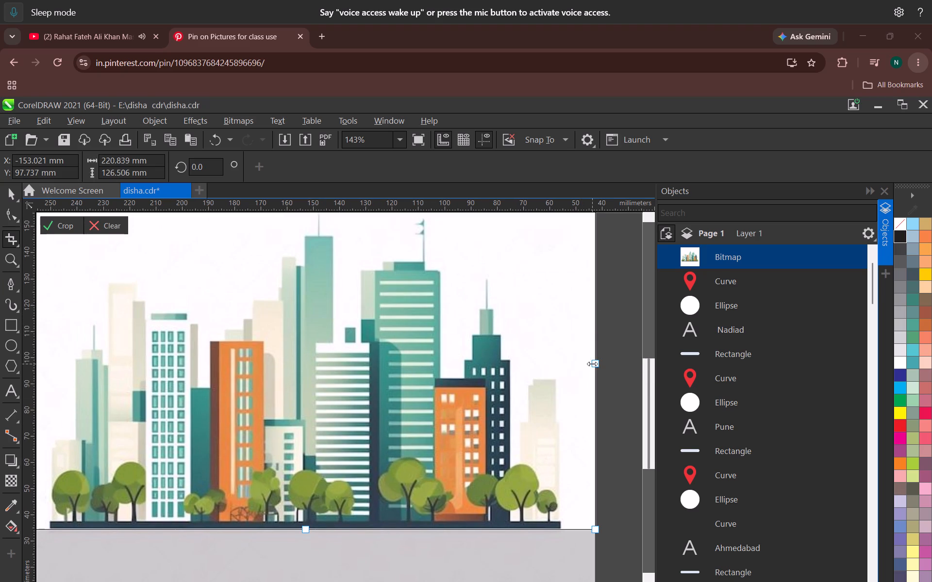
left_click_drag(592, 364, 545, 452)
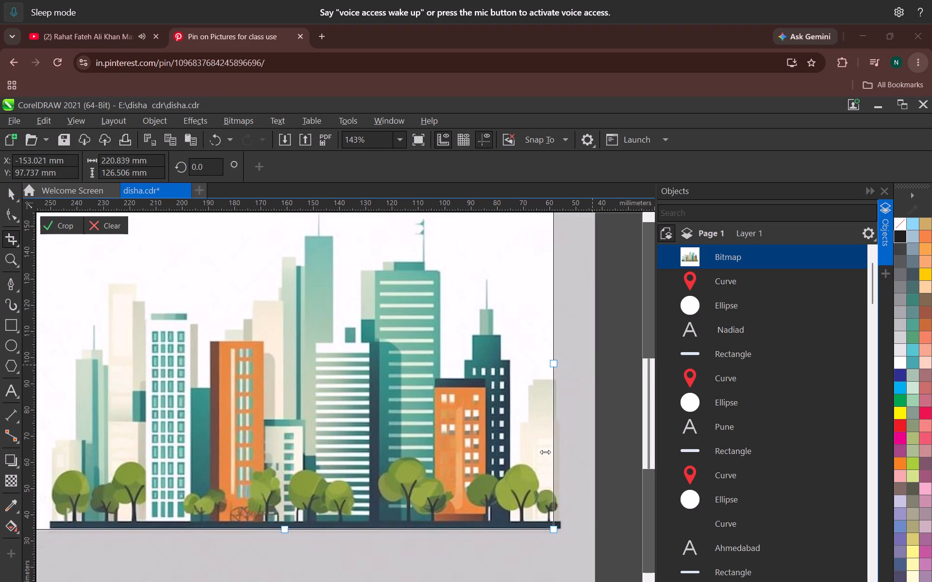
left_click_drag(545, 452, 576, 485)
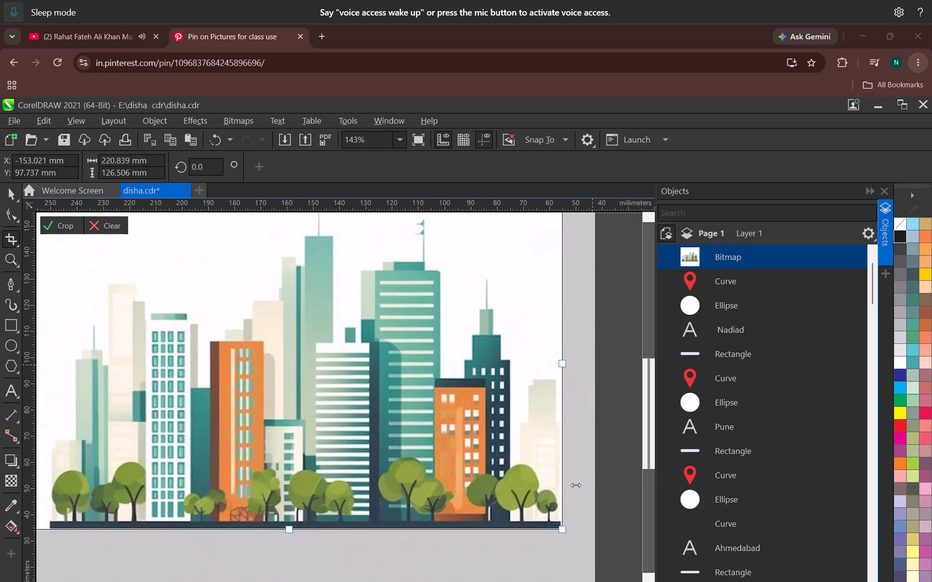
left_click_drag(576, 485, 559, 523)
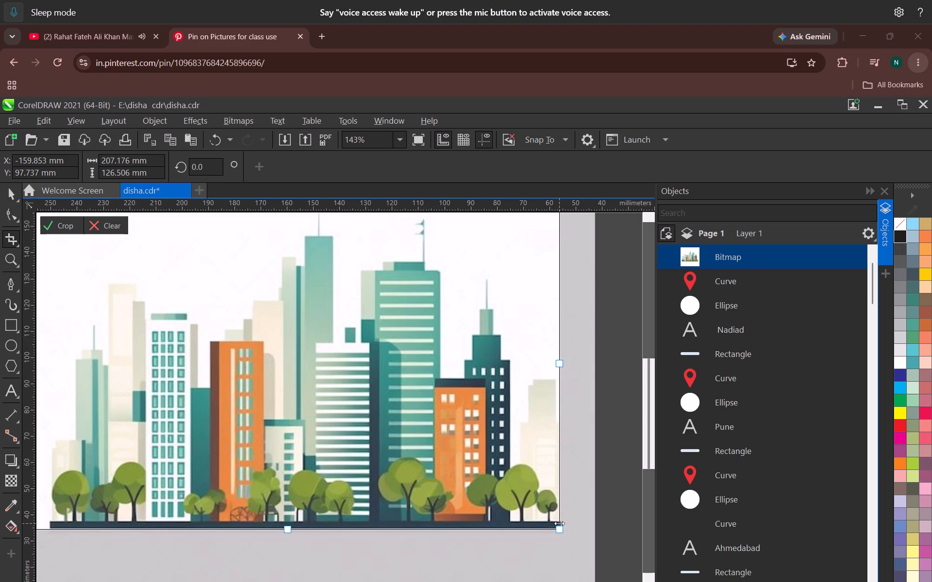
left_click_drag(559, 523, 561, 524)
Pull the crop area's left edge in to the ground strip's left end and crop the bitmap to about 194 × 126.5 mm.
scroll(455, 436, "down", 9)
scroll(219, 448, "up", 2)
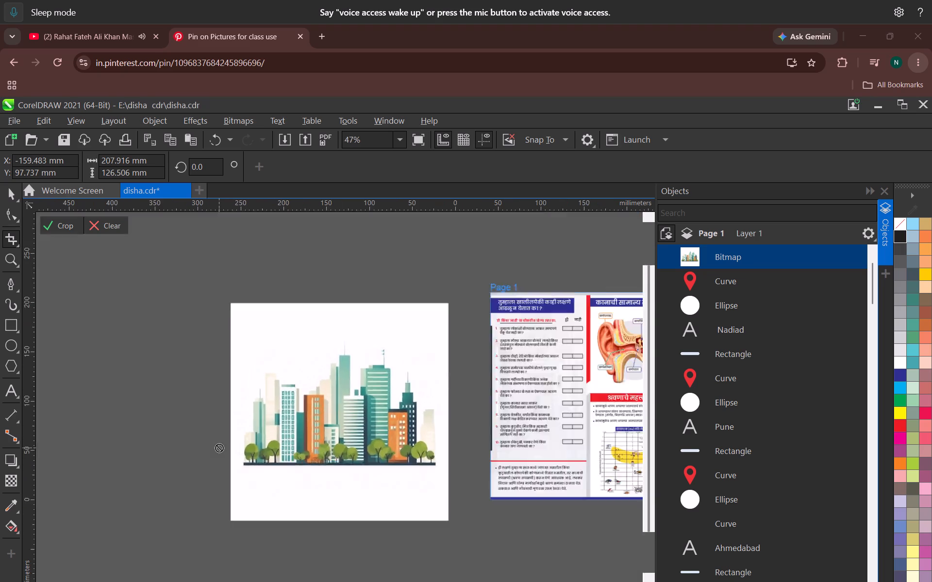
scroll(219, 448, "up", 7)
left_click_drag(247, 306, 319, 482)
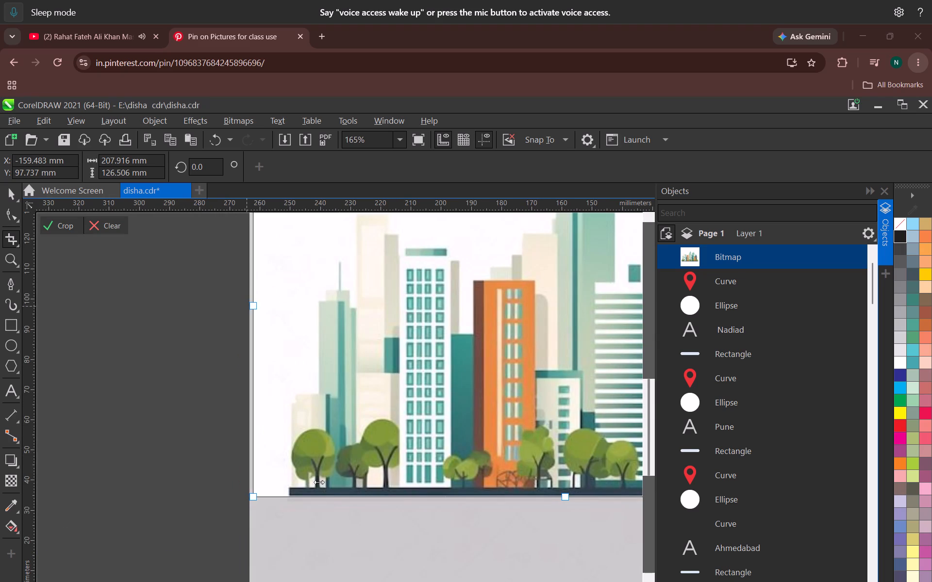
left_click_drag(319, 482, 293, 492)
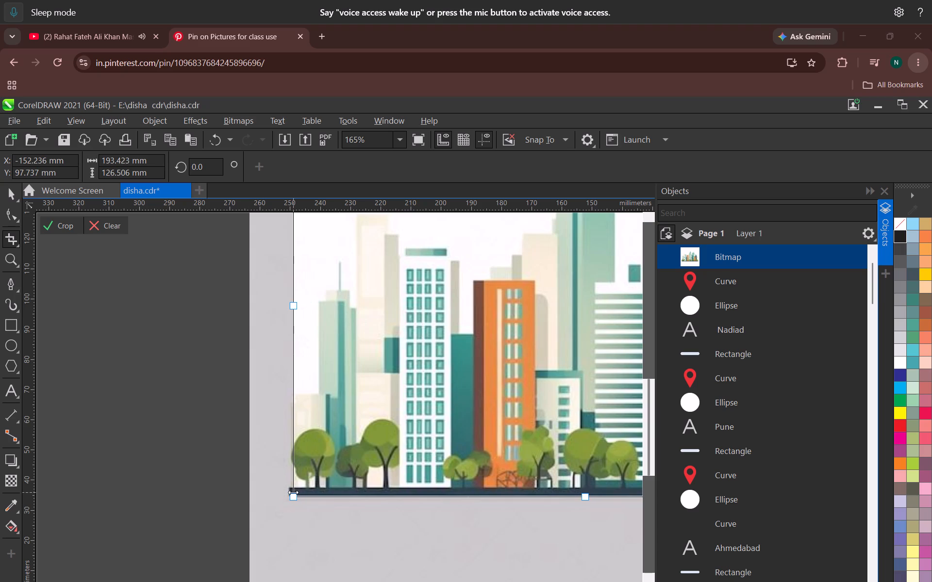
left_click_drag(293, 492, 289, 494)
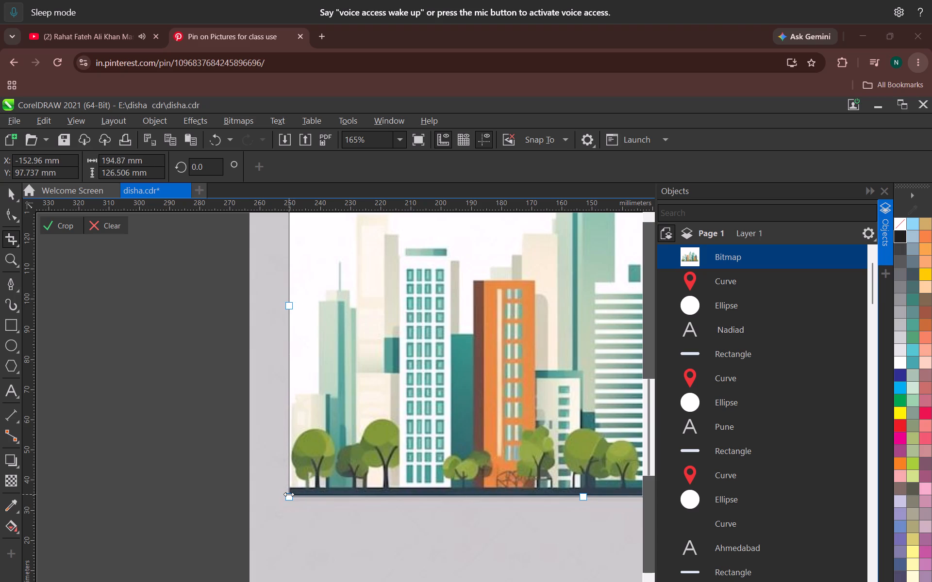
left_click_drag(289, 494, 290, 495)
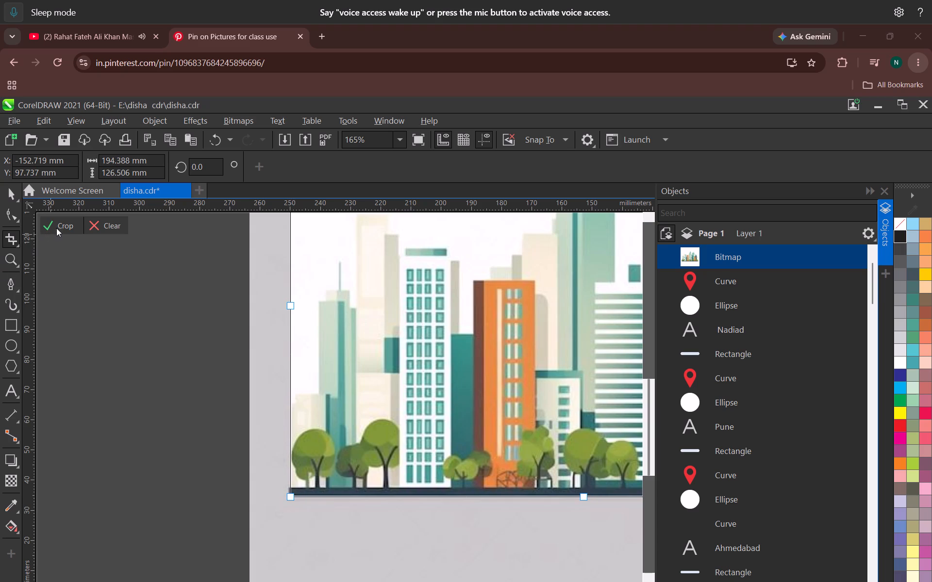
left_click(56, 228)
left_click(6, 193)
Move the cropped cityscape bitmap over Page 1's right-hand clinic locations panel, to about X 240 mm, Y 117 mm.
scroll(343, 394, "down", 15)
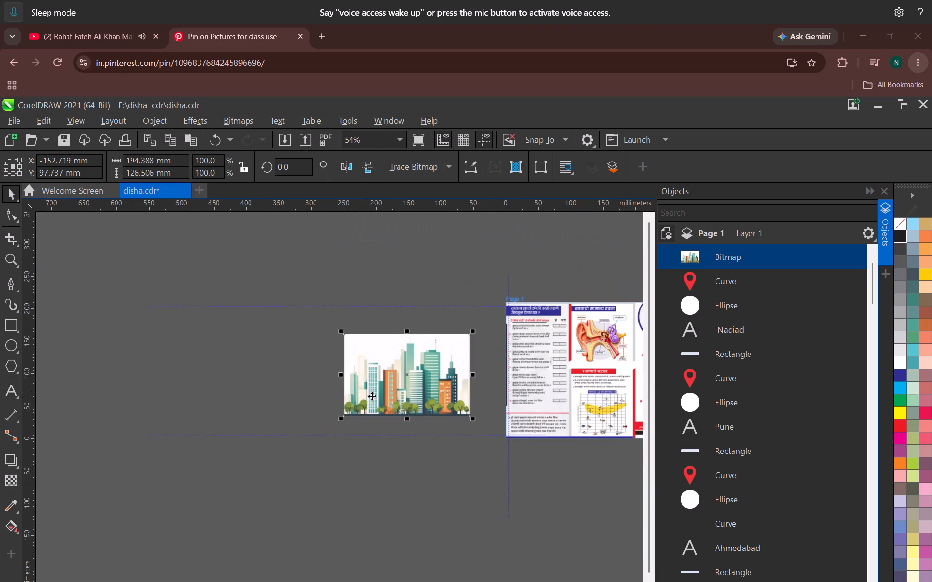
middle_click_drag(472, 384, 210, 426)
scroll(210, 426, "up", 4)
scroll(167, 410, "down", 1)
left_click_drag(145, 406, 505, 408)
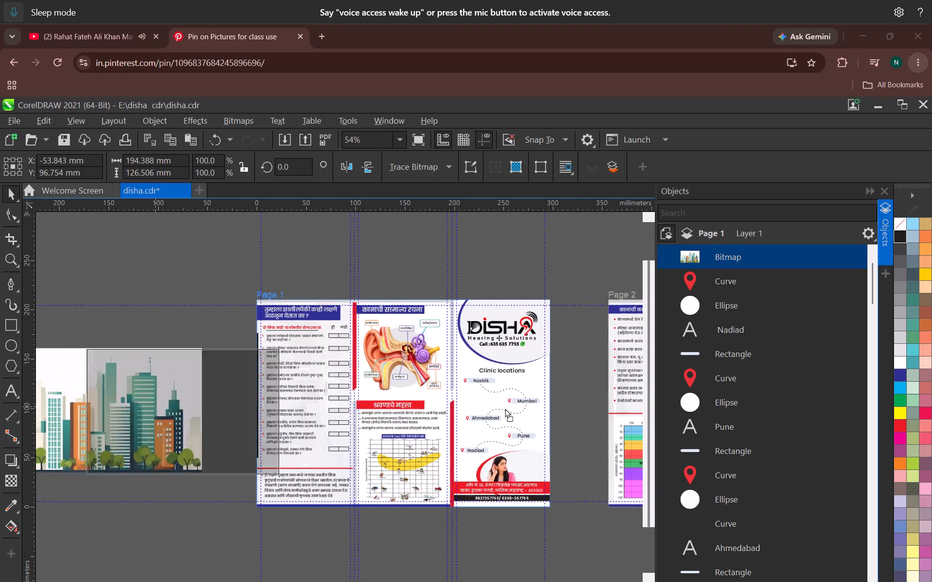
left_click_drag(505, 408, 533, 388)
Scale the cityscape bitmap down proportionally to about 15 × 10 mm and shift it into the clinic locations panel.
scroll(567, 435, "up", 4)
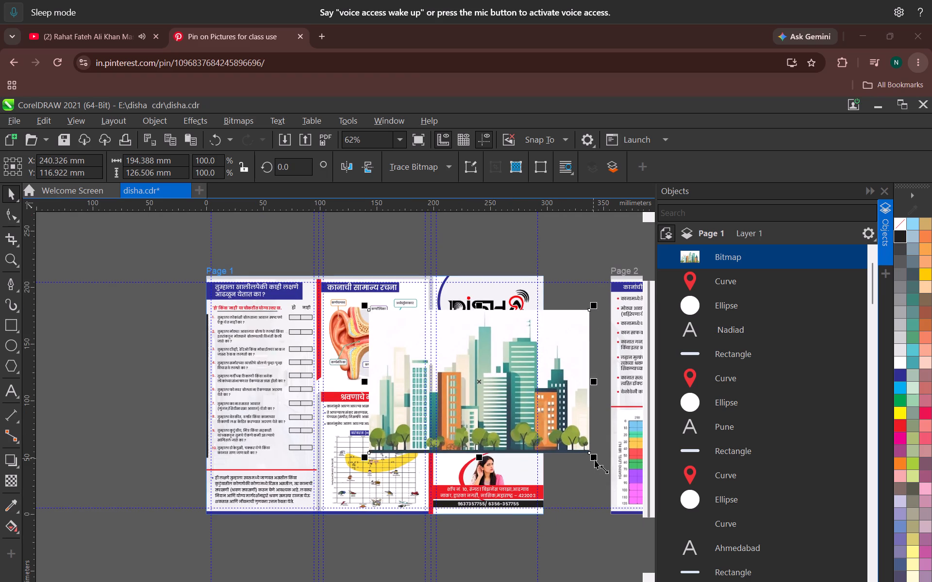
left_click_drag(595, 460, 527, 405, "shift")
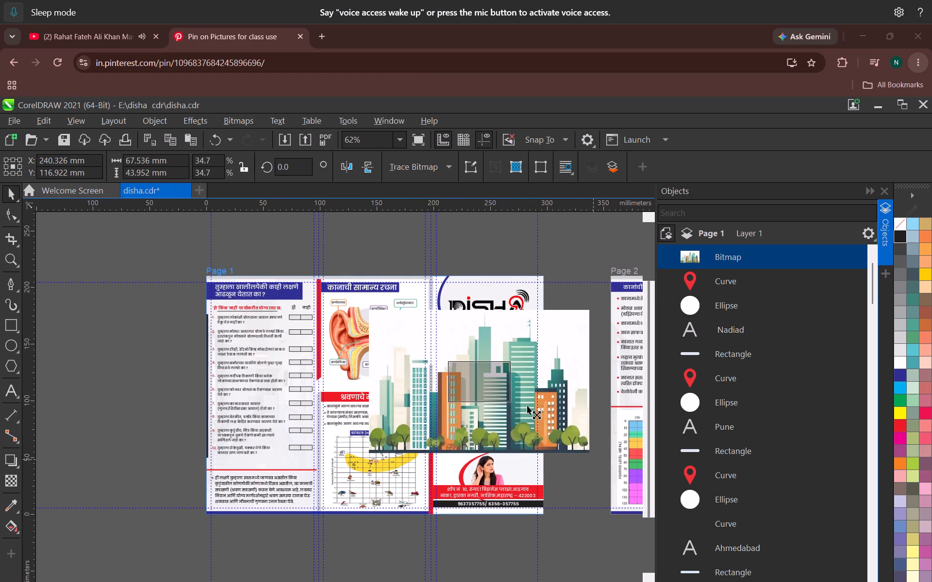
left_click_drag(527, 405, 526, 405, "shift")
scroll(482, 399, "up", 9)
left_click_drag(459, 368, 412, 362)
left_click_drag(526, 266, 409, 312)
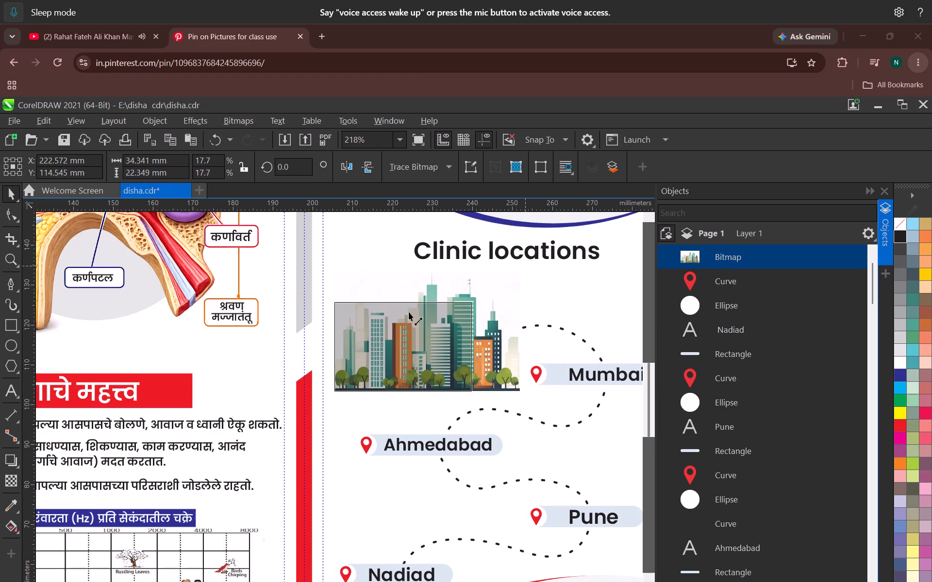
left_click_drag(409, 312, 401, 317)
Move the small cityscape bitmap just above the Nashik label, to about X 224 mm, Y 135 mm.
scroll(385, 348, "up", 3)
left_click_drag(363, 387, 412, 318)
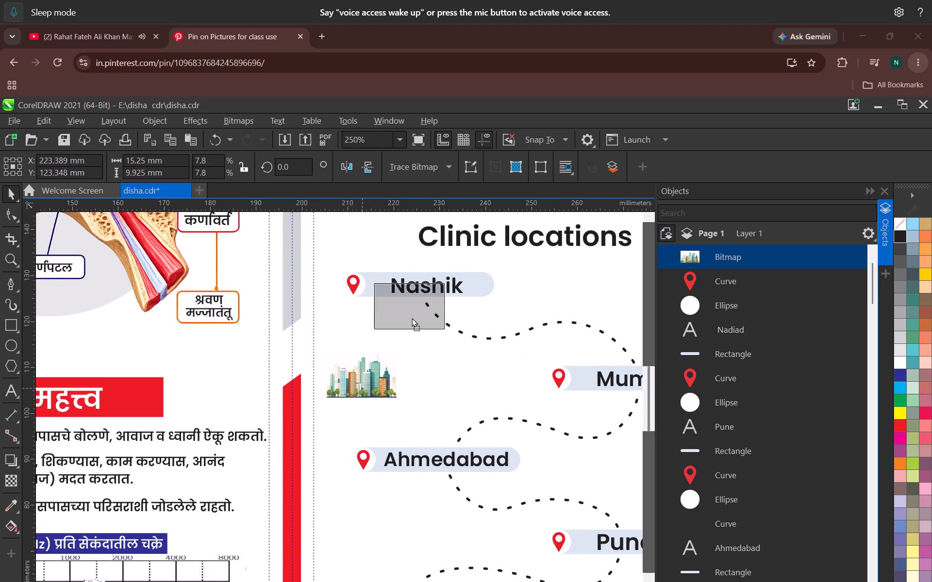
left_click_drag(412, 318, 415, 322)
middle_click_drag(417, 328, 393, 420)
scroll(393, 420, "up", 2)
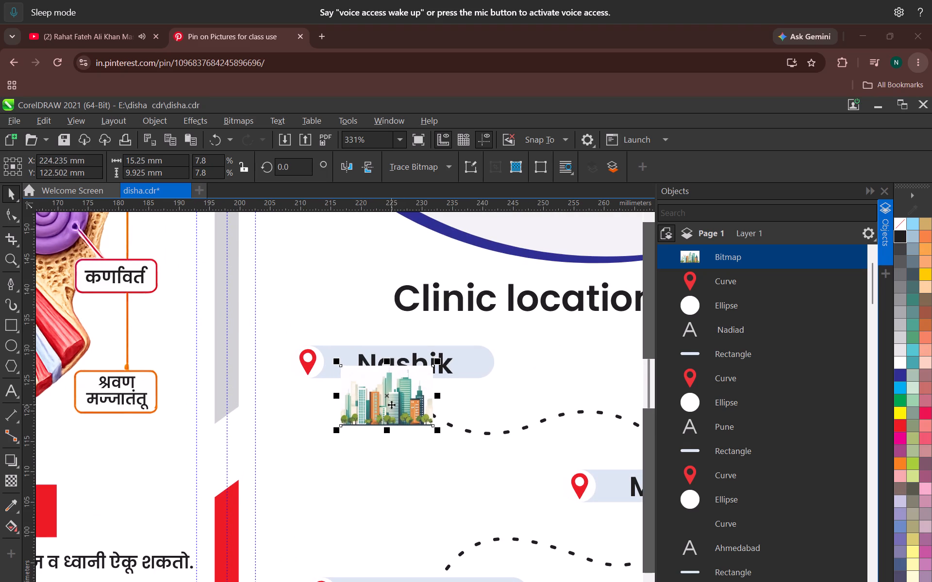
left_click_drag(391, 404, 392, 326)
Enlarge the cityscape bitmap to about 20 × 13 mm and position it above Nashik at about X 226 mm, Y 135 mm.
scroll(394, 331, "up", 3)
scroll(391, 329, "down", 4)
scroll(418, 344, "up", 2)
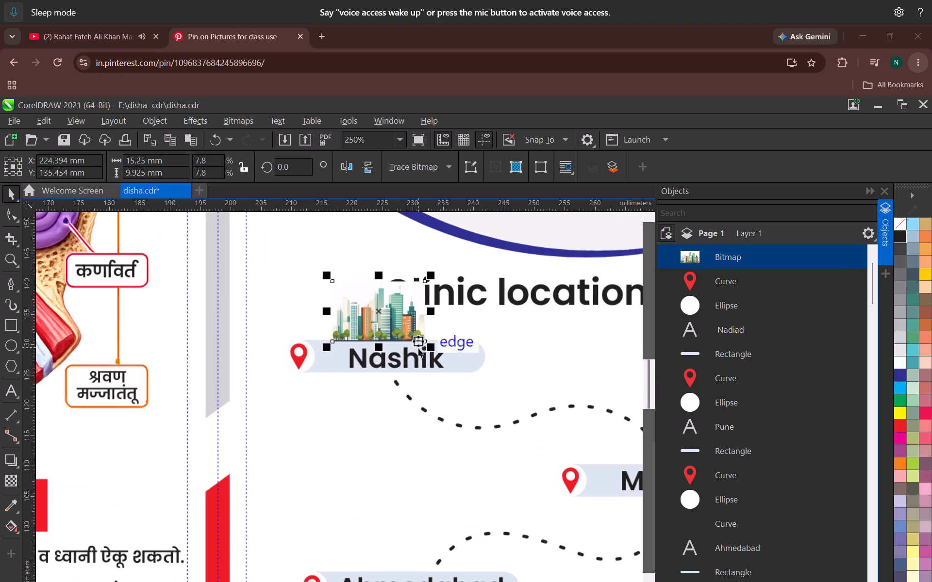
left_click_drag(427, 346, 460, 366)
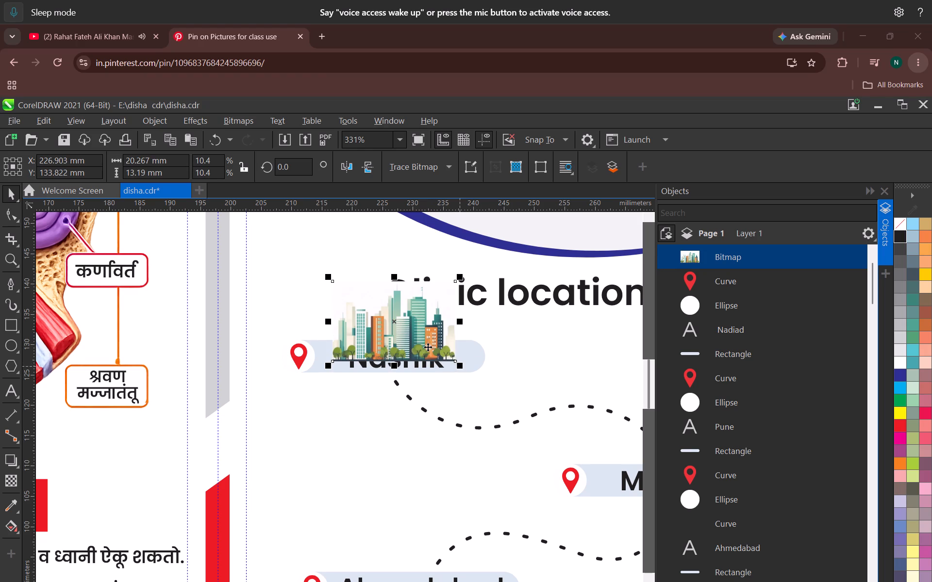
left_click_drag(422, 339, 415, 333)
Reorder the cityscape bitmap behind the Nashik label and the Clinic locations heading, directly above the blue ellipse in the stacking order.
scroll(412, 341, "down", 2)
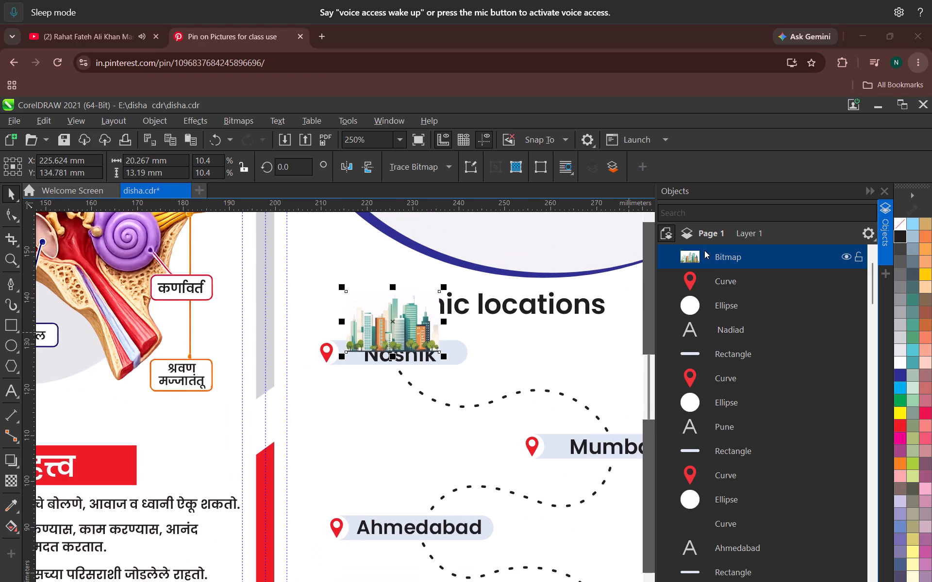
left_click_drag(703, 256, 719, 537)
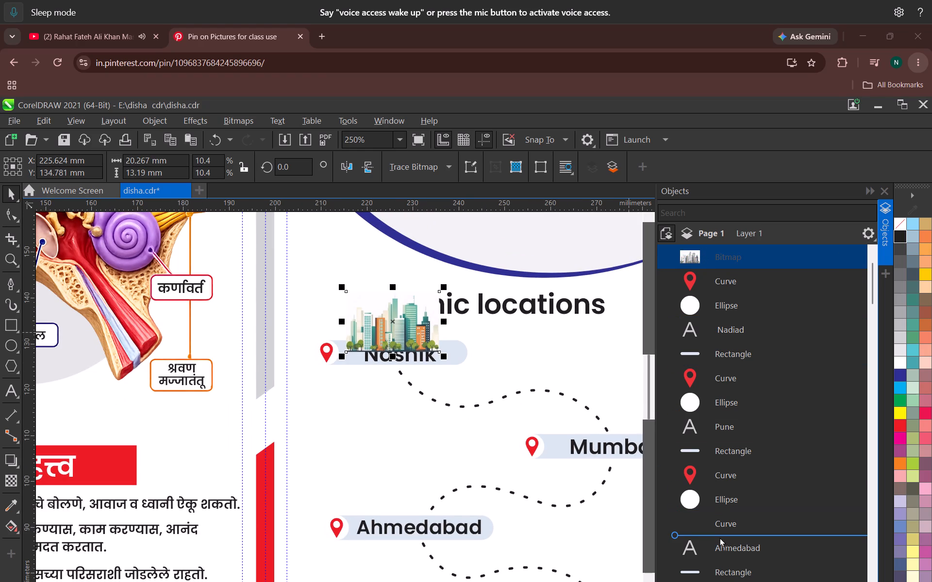
left_click_drag(719, 537, 728, 581)
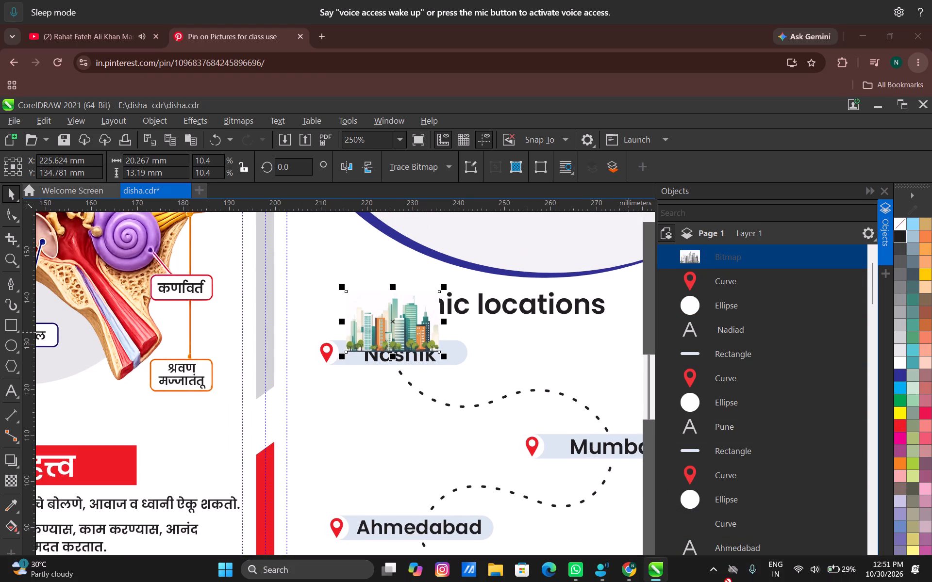
left_click_drag(728, 581, 732, 488)
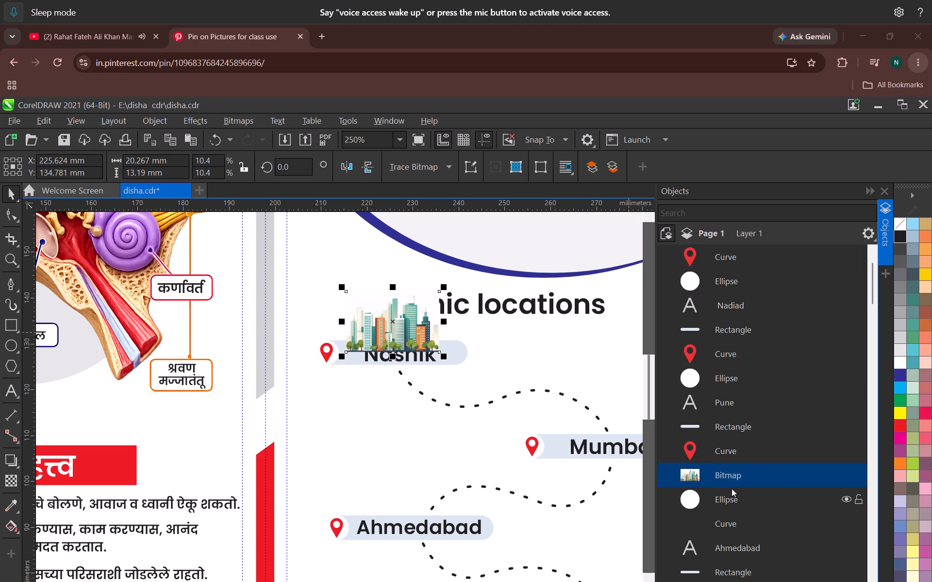
scroll(732, 488, "down", 4)
scroll(732, 424, "down", 3)
left_click_drag(694, 305, 703, 530)
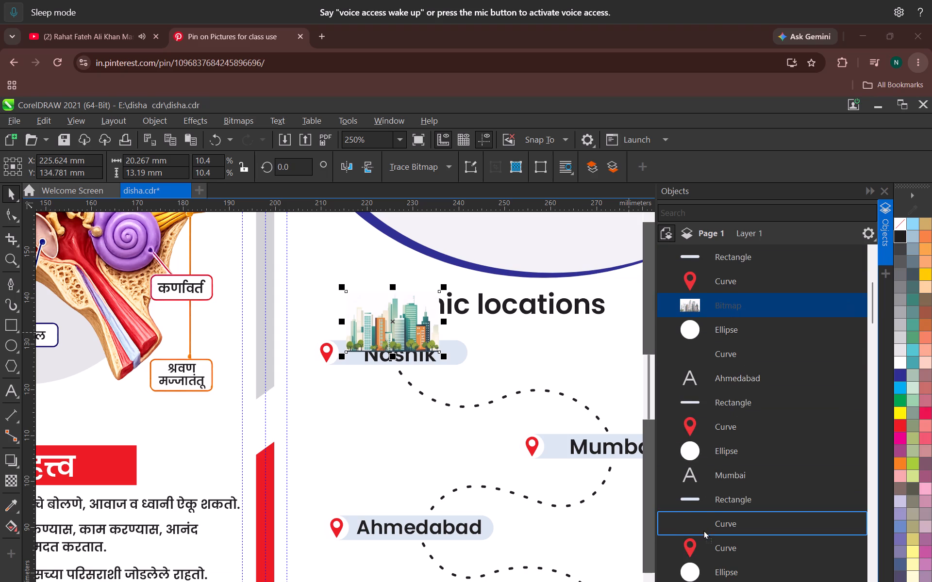
left_click_drag(703, 530, 706, 539)
scroll(701, 487, "down", 10)
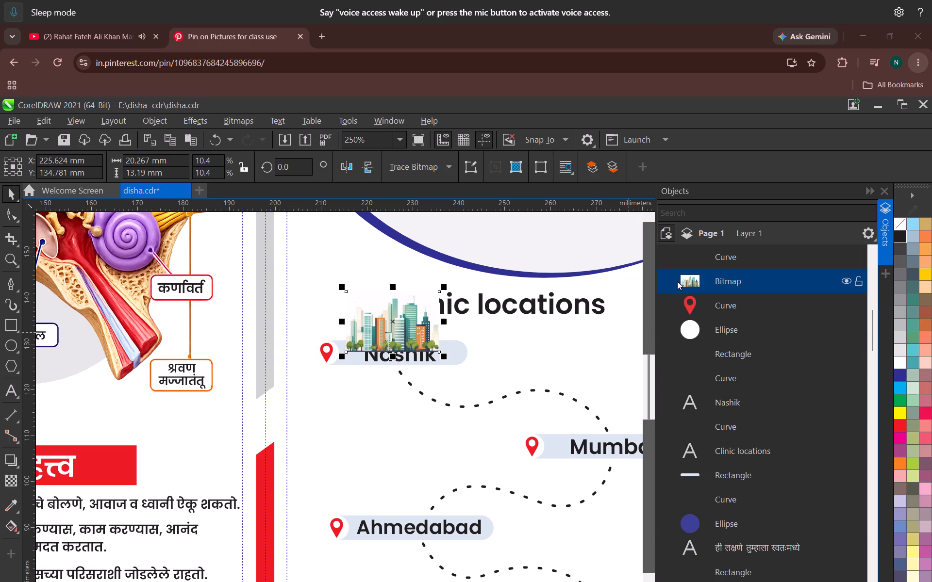
left_click_drag(679, 281, 699, 508)
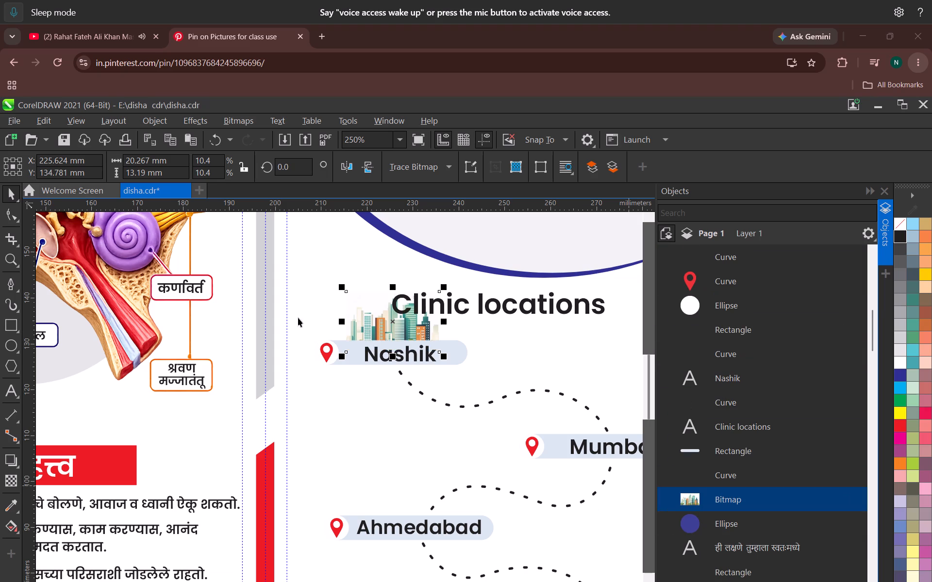
Move the Nashik label, its pin and the cityscape together straight down below the Clinic locations heading, to about Y 127 mm.
scroll(374, 391, "up", 3)
left_click(263, 276)
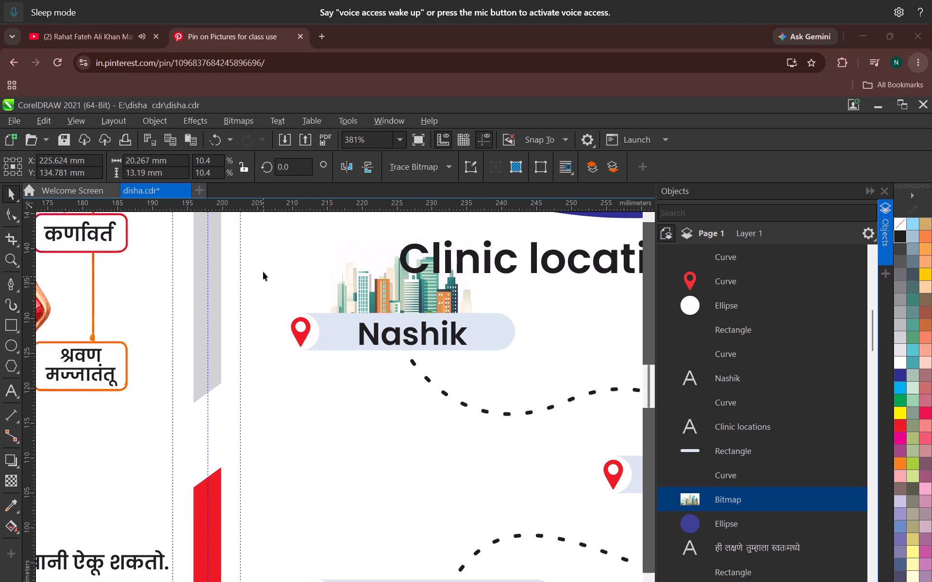
left_click_drag(258, 229, 544, 393)
left_click_drag(470, 331, 472, 346)
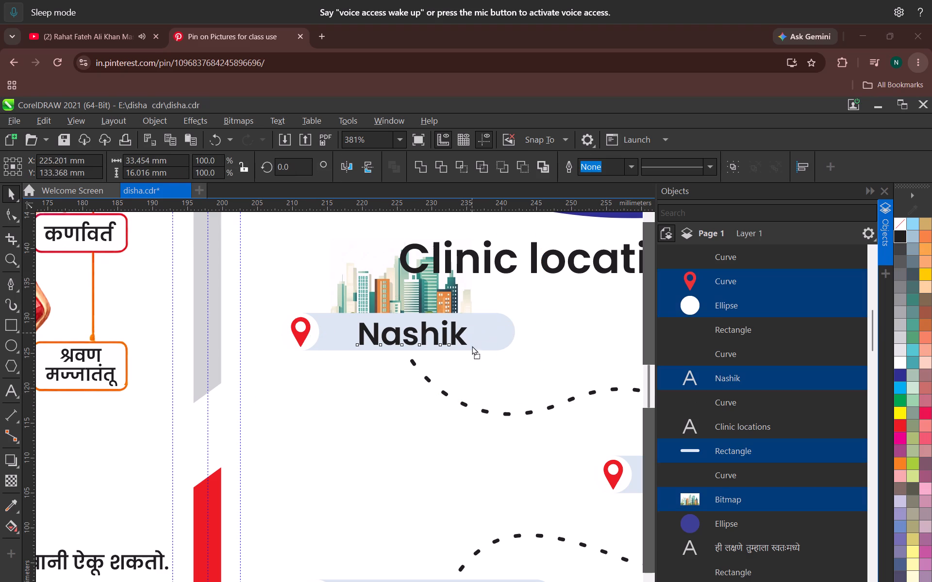
left_click_drag(472, 346, 471, 375)
left_click(393, 440)
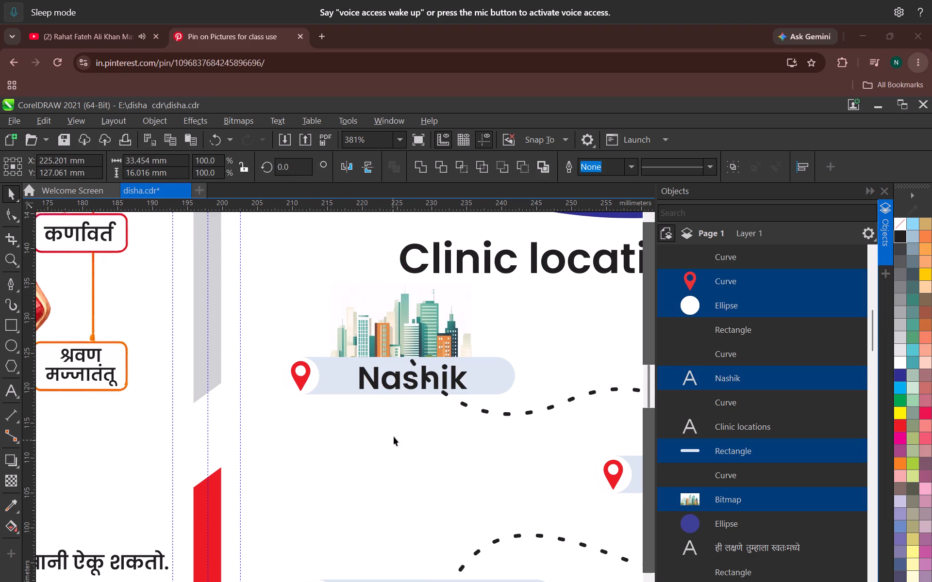
Nudge the cityscape bitmap above the Nashik label upward by two 0.1 mm increments and deselect it.
scroll(422, 415, "down", 8)
scroll(490, 402, "down", 2)
middle_click_drag(489, 400, 476, 397)
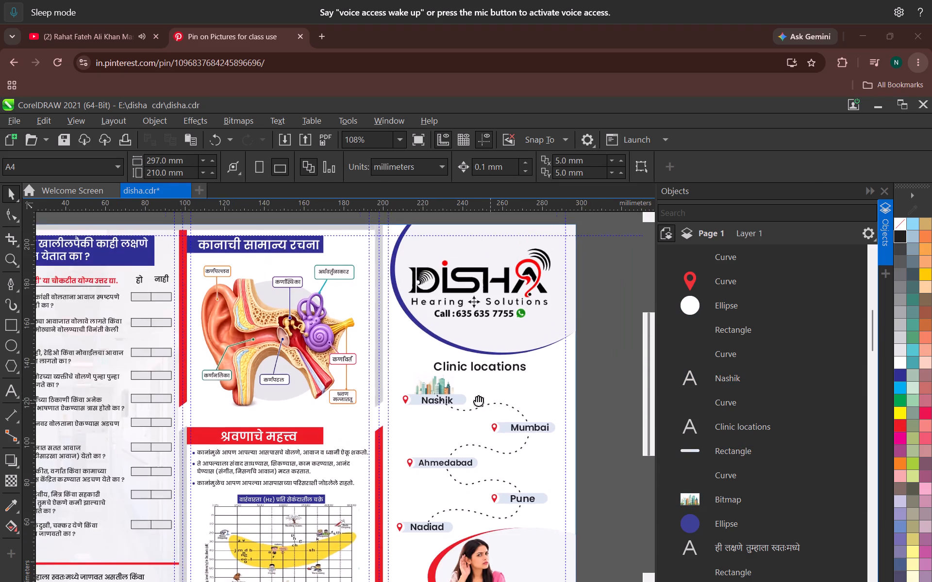
middle_click_drag(476, 397, 388, 380)
scroll(387, 380, "up", 3)
left_click(319, 356)
key("Up")
key("Up")
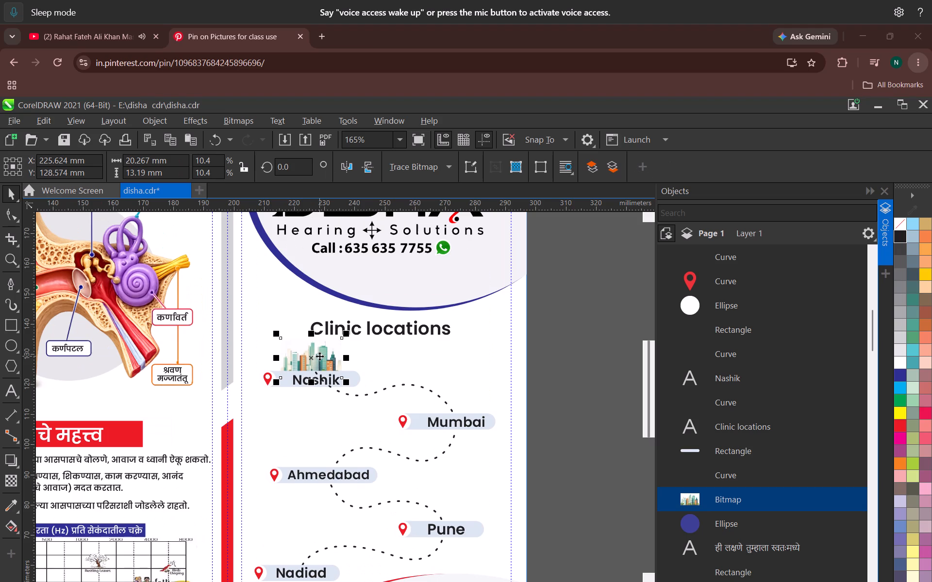
scroll(319, 356, "up", 3)
middle_click(298, 373)
scroll(399, 322, "up", 3)
left_click(390, 356)
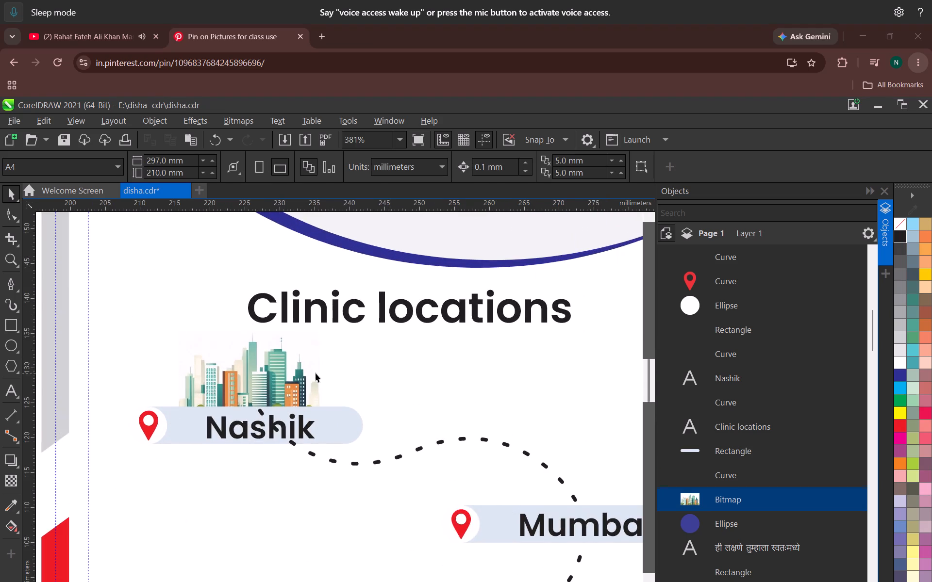
Draw a rectangle of about 97 × 210 mm covering the full height of the clinic locations panel.
scroll(302, 367, "up", 8)
scroll(301, 363, "down", 10)
left_click(348, 377)
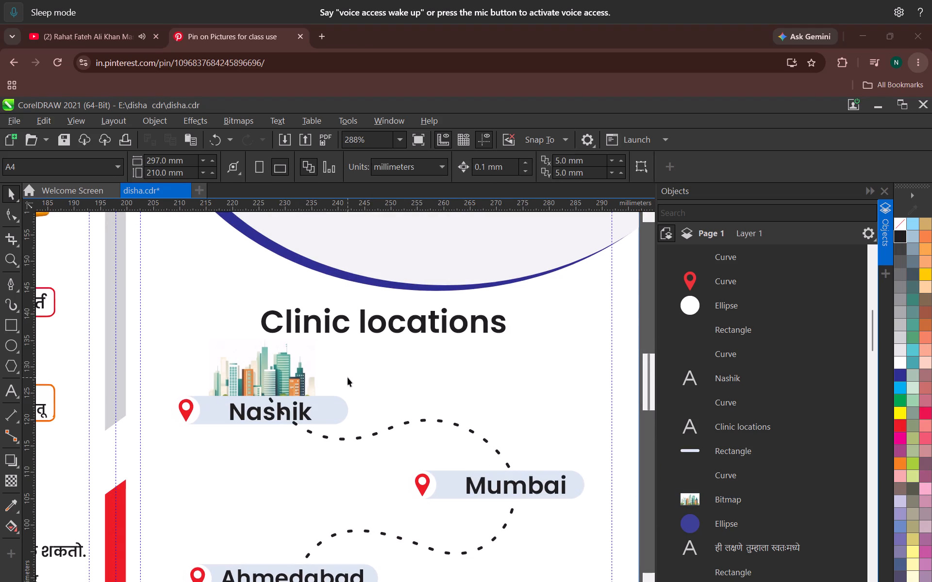
scroll(347, 375, "down", 10)
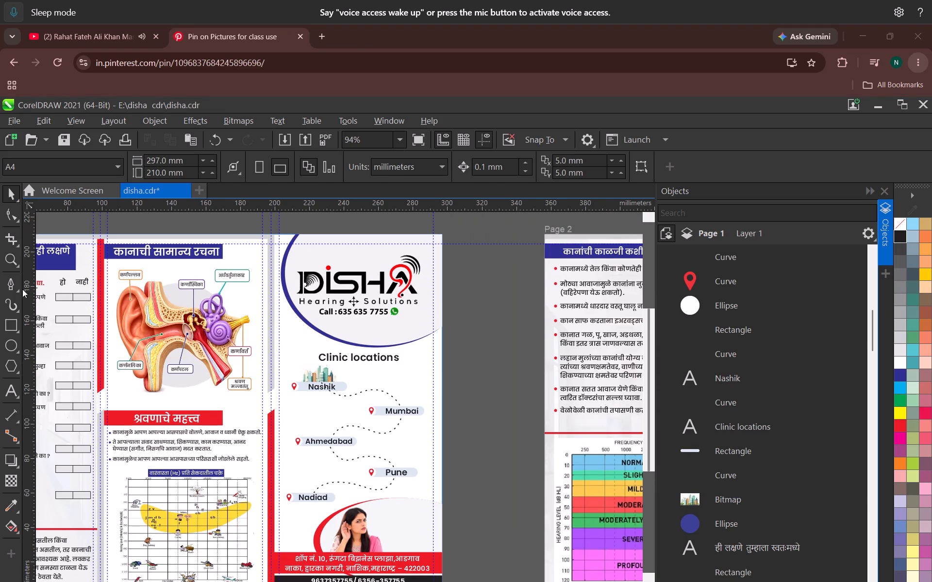
left_click(6, 328)
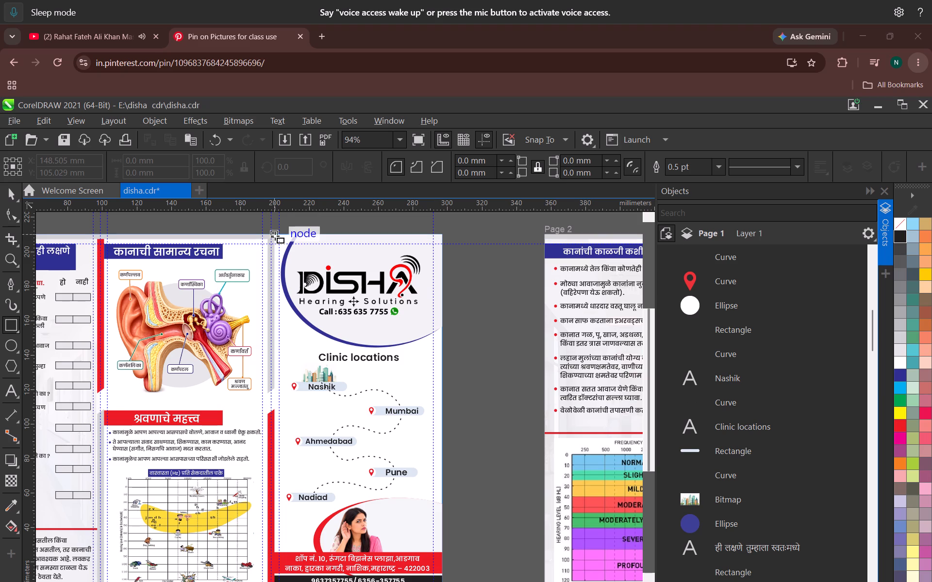
left_click_drag(275, 236, 437, 544)
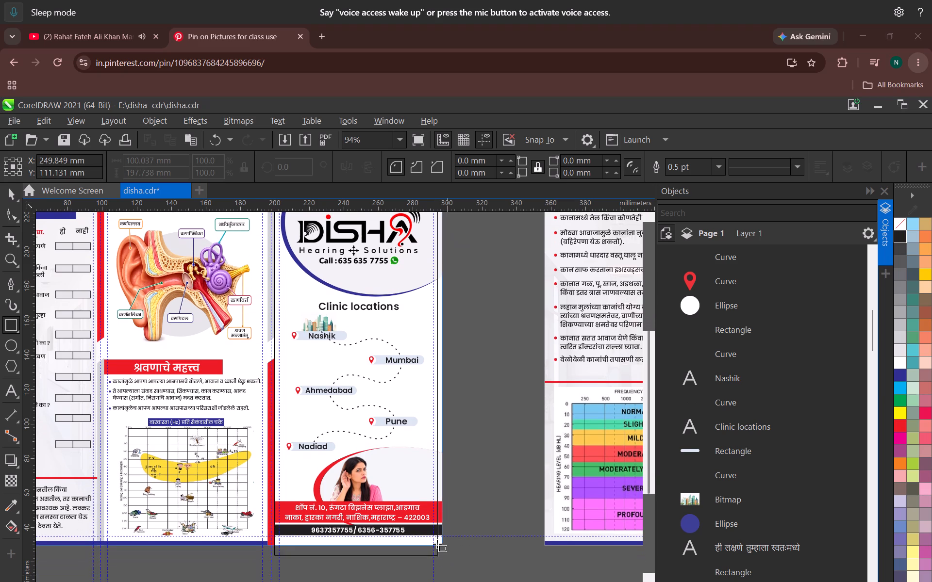
left_click_drag(437, 544, 443, 546)
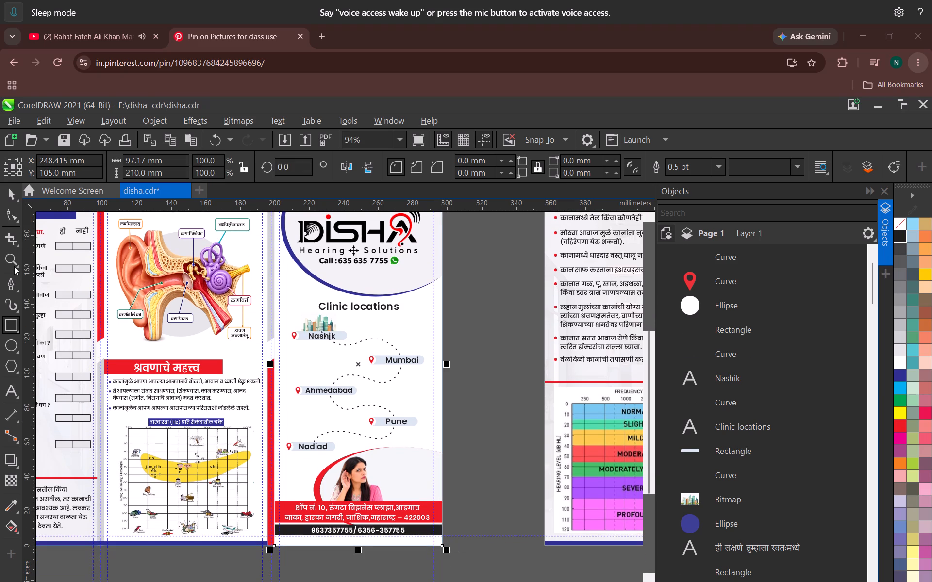
left_click(6, 197)
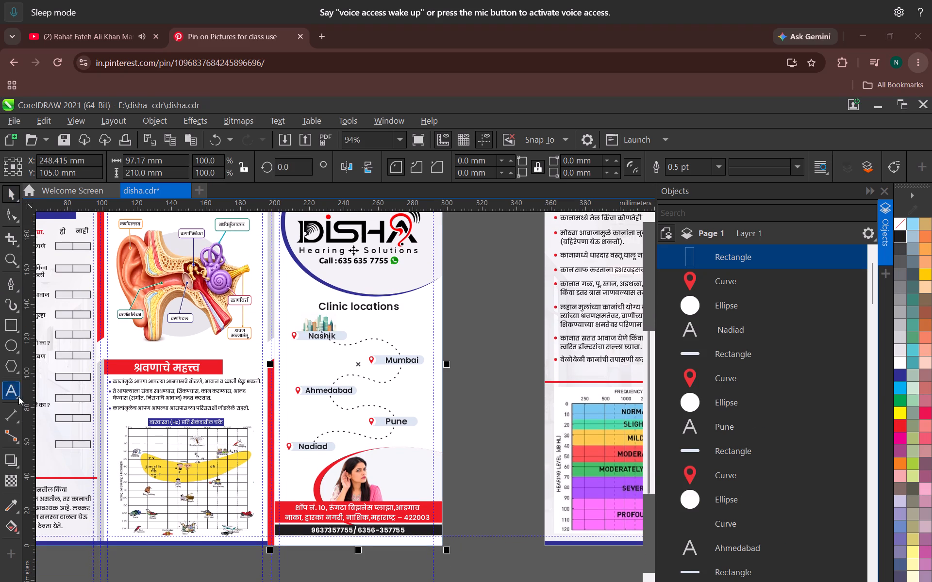
Sample the off-white background colour of the cityscape bitmap with the Color Eyedropper and fill the new panel rectangle with it.
left_click(8, 507)
scroll(340, 308, "up", 5)
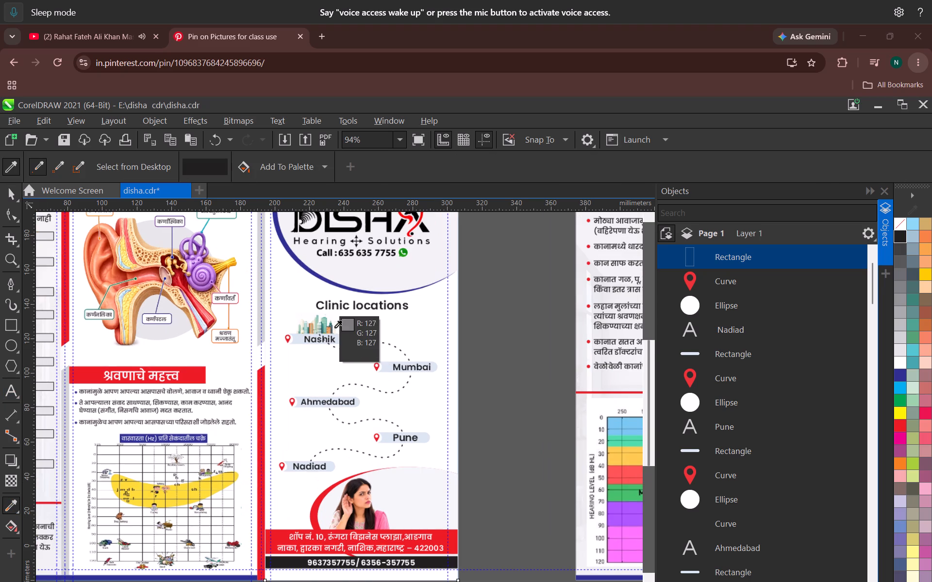
scroll(334, 328, "up", 11)
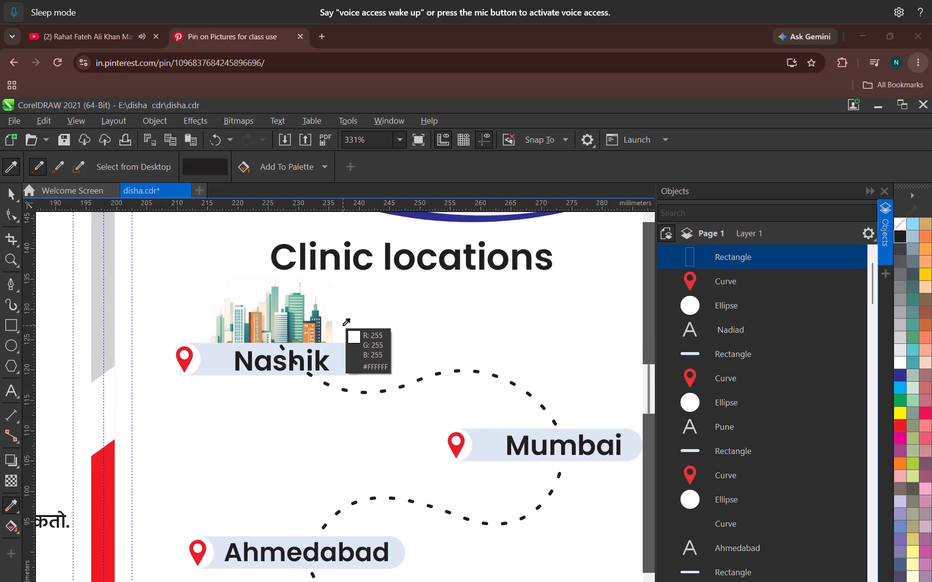
scroll(342, 325, "up", 2)
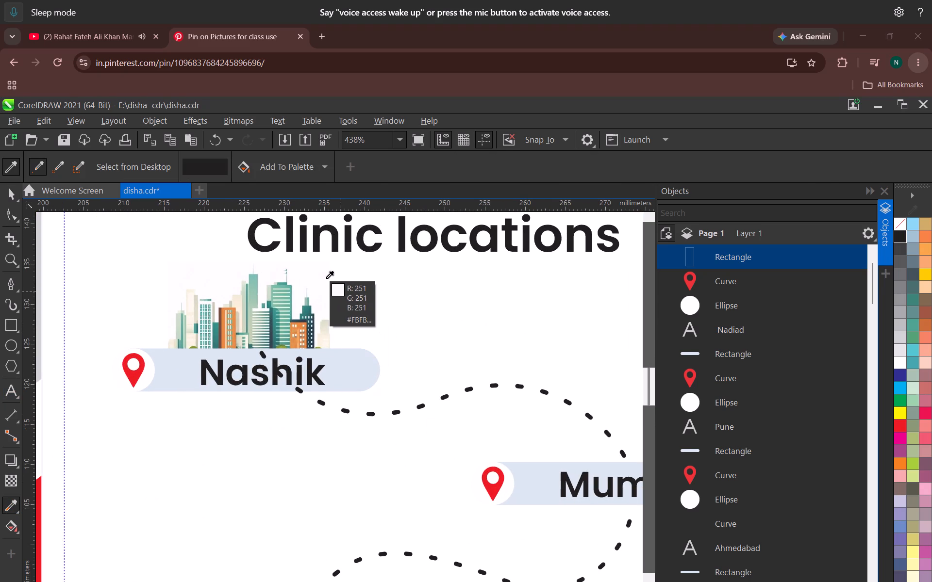
left_click(318, 276)
left_click(400, 304)
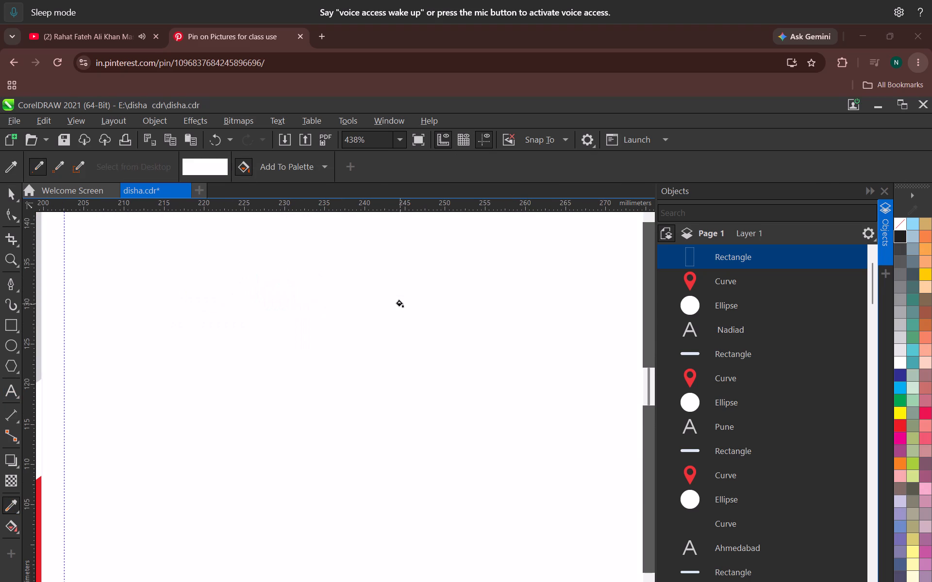
scroll(400, 304, "down", 14)
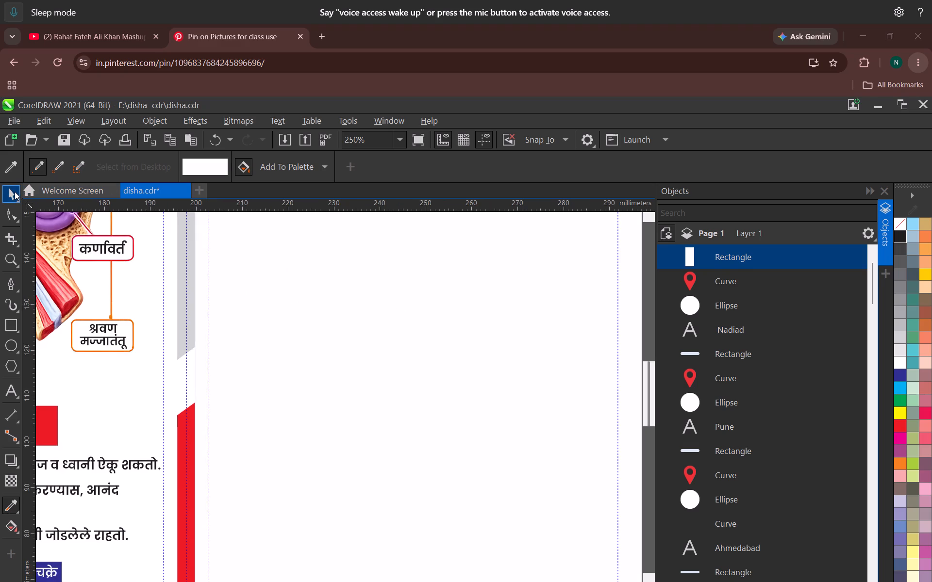
left_click(15, 192)
scroll(443, 460, "down", 11)
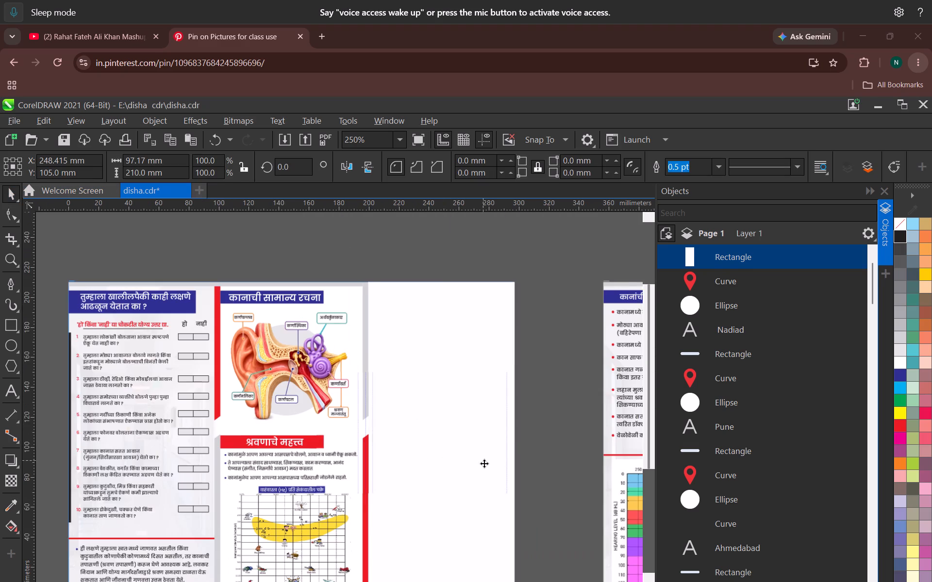
middle_click_drag(483, 461, 468, 419)
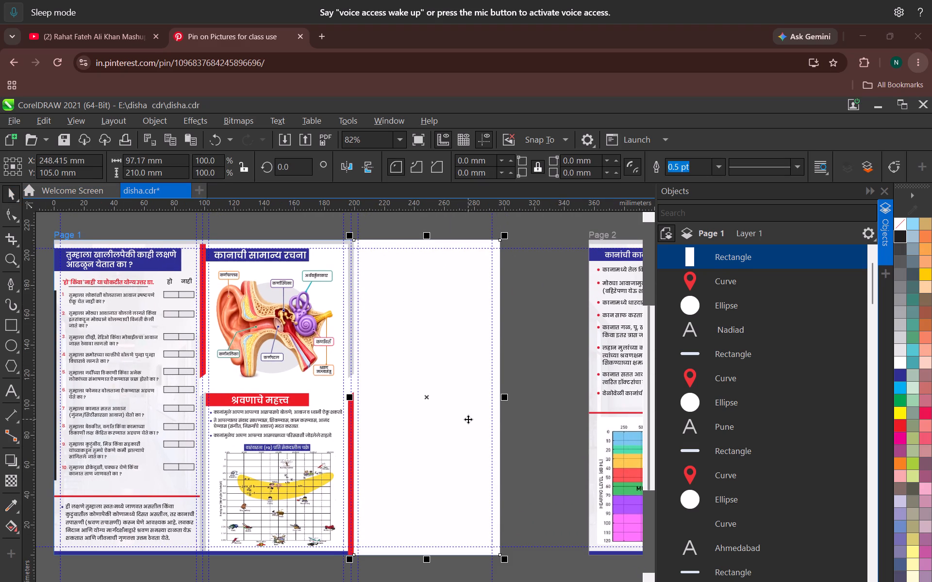
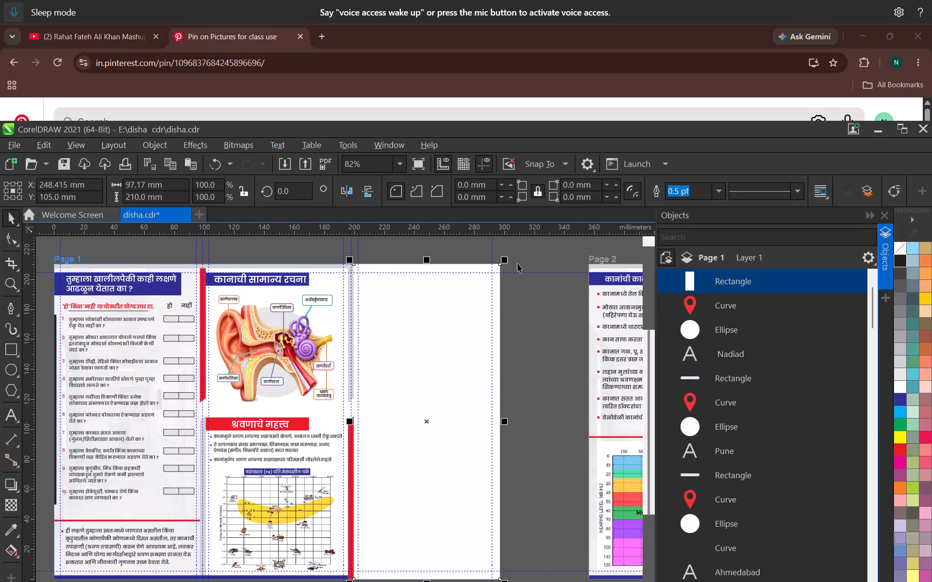
Send the off-white panel rectangle, grouped with the Nadiad text, to the bottom of Page 1's object order, behind all artwork.
left_click_drag(724, 281, 795, 578)
left_click_drag(795, 578, 753, 350)
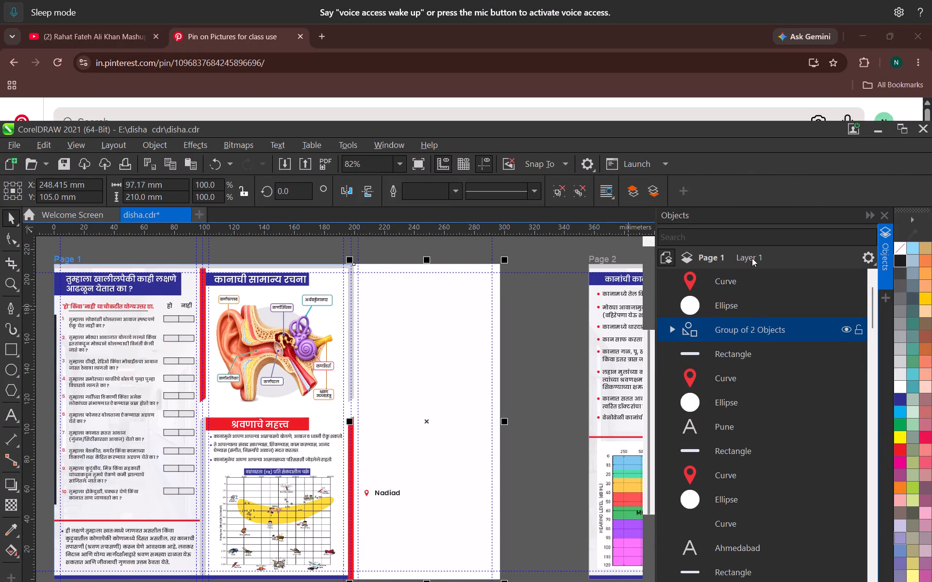
left_click_drag(712, 213, 704, 124)
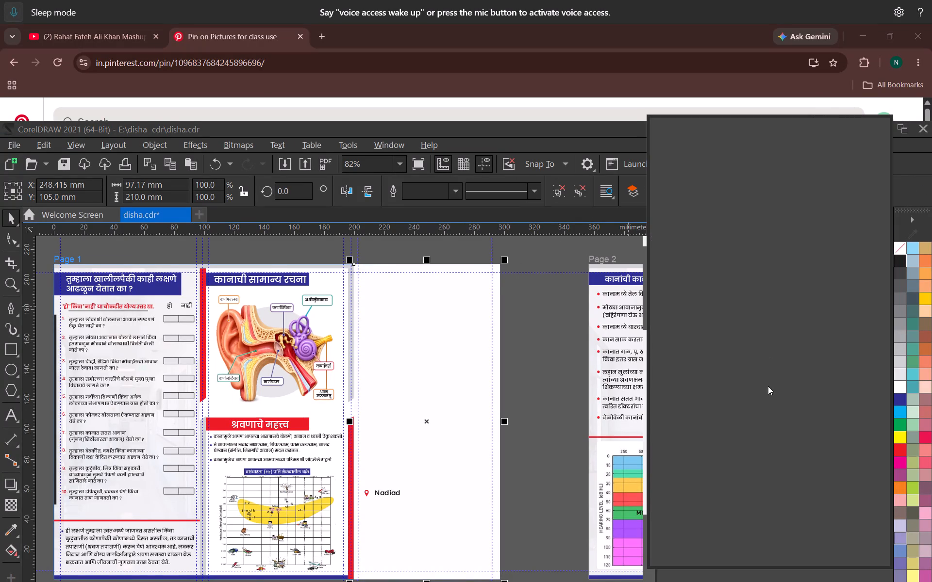
left_click_drag(701, 237, 712, 461)
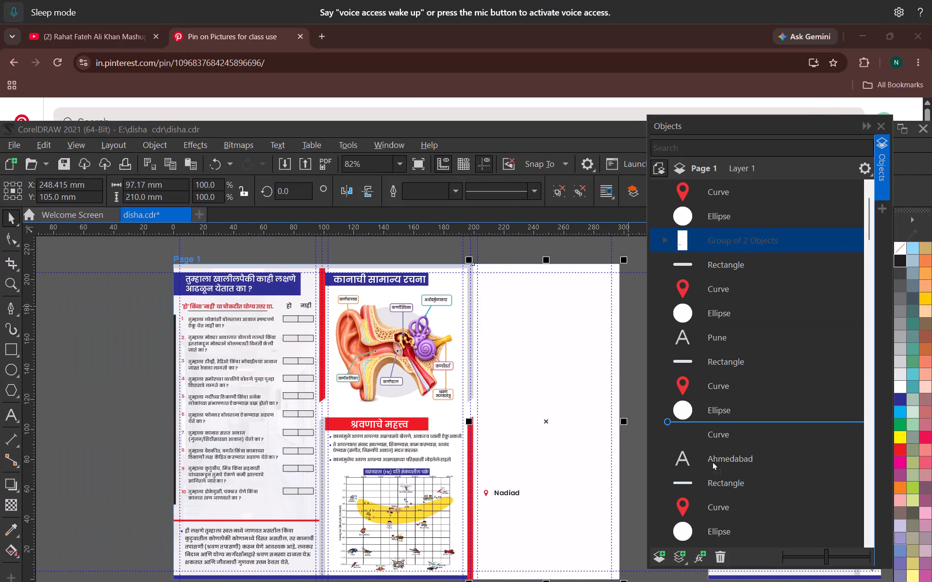
left_click_drag(712, 461, 714, 540)
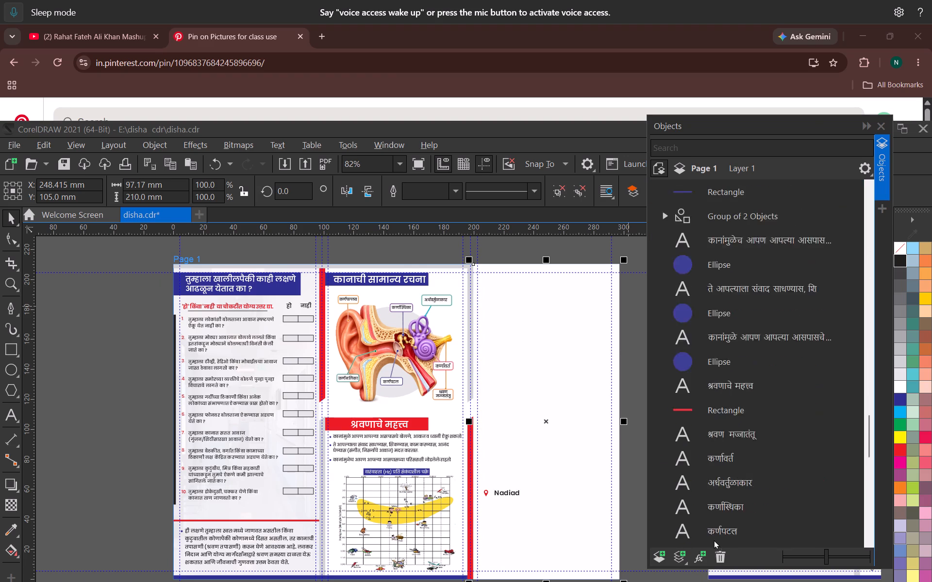
left_click_drag(714, 540, 713, 374)
Nudge the cityscape bitmap above the Nashik label upward in 0.1 mm increments to about Y 129.2 mm.
scroll(409, 431, "down", 3)
middle_click_drag(499, 434, 387, 455)
scroll(385, 453, "up", 3)
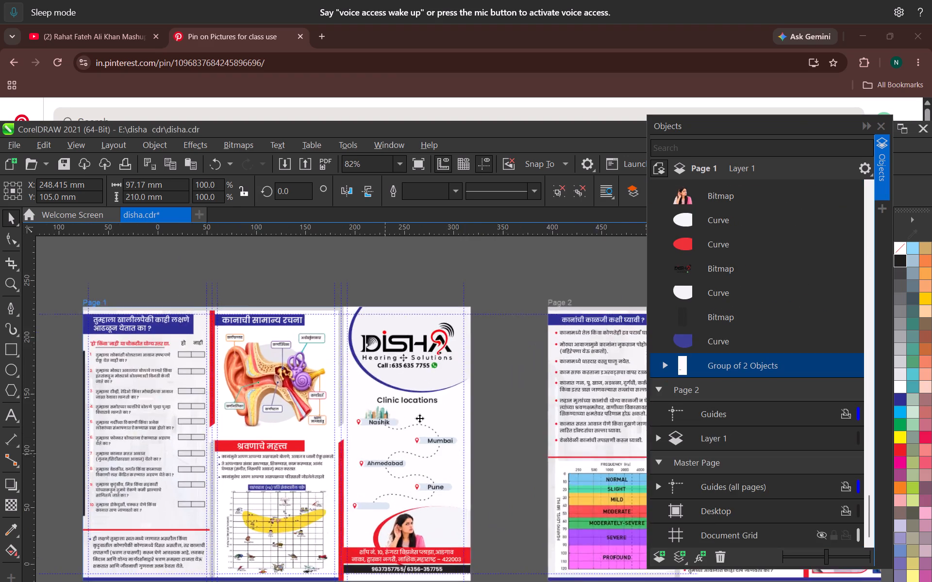
scroll(419, 418, "up", 16)
scroll(385, 372, "up", 5)
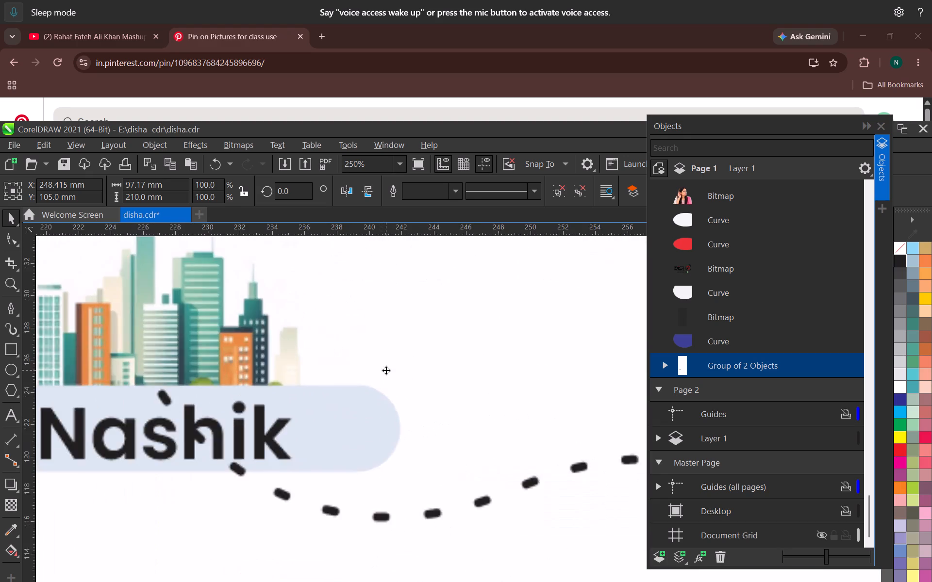
scroll(388, 378, "down", 15)
middle_click_drag(416, 404, 318, 434)
scroll(319, 434, "up", 3)
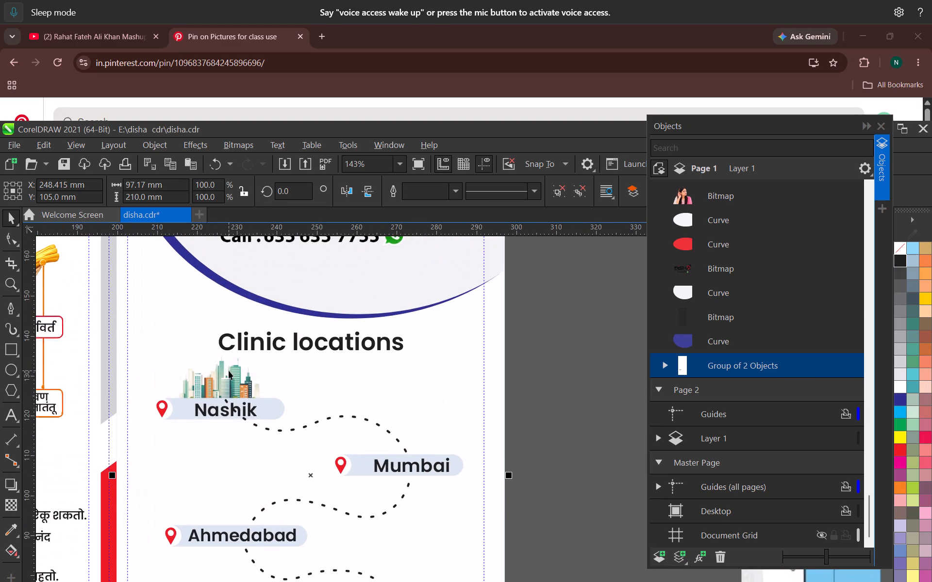
left_click(228, 374)
key("Up")
key("Up")
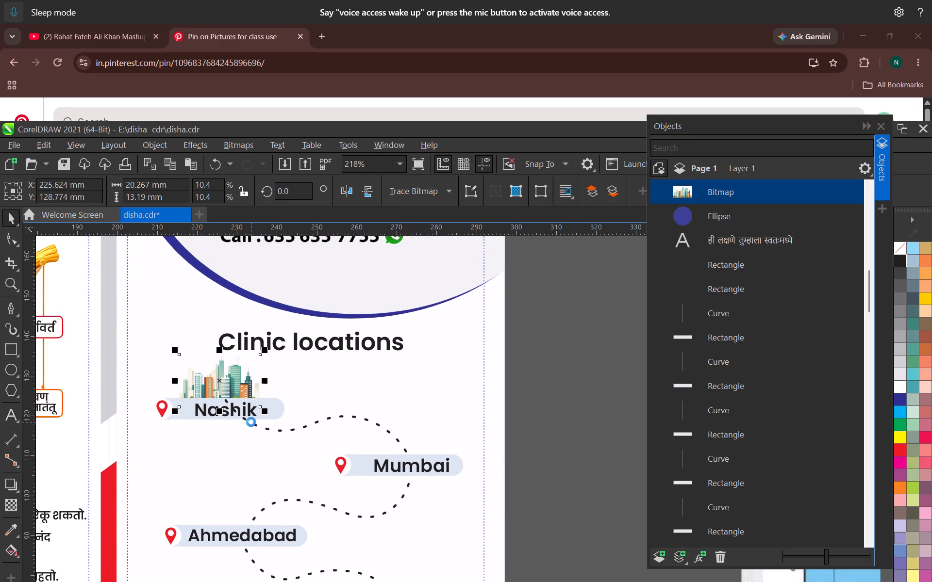
key("Up")
key("Up")
key("Up")
key("Up")
middle_click_drag(275, 404, 231, 372)
scroll(180, 381, "up", 3)
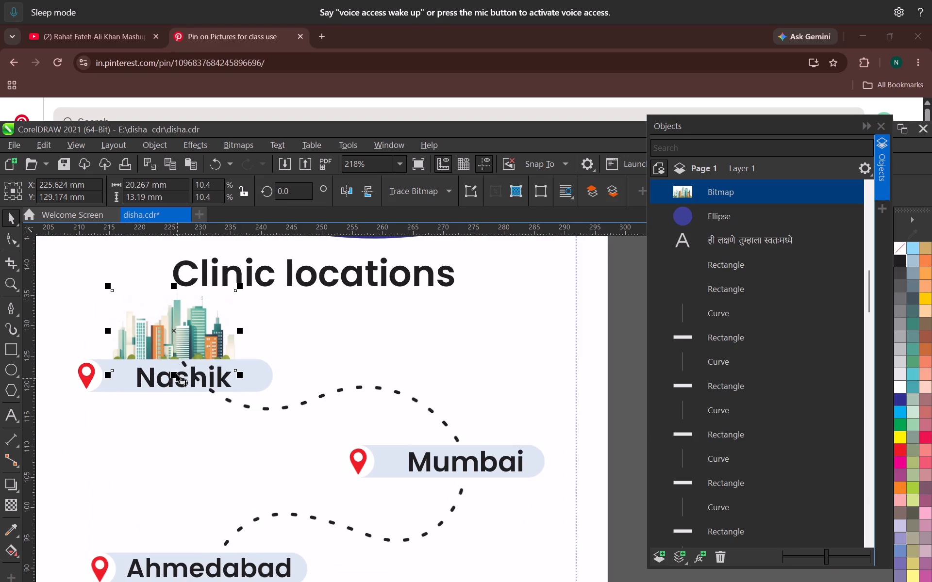
double_click(176, 345)
left_click(287, 337)
Nudge the Nashik cityscape bitmap further up to about Y 130.6 mm so its base meets the label's top edge, and deselect it.
scroll(133, 331, "up", 3)
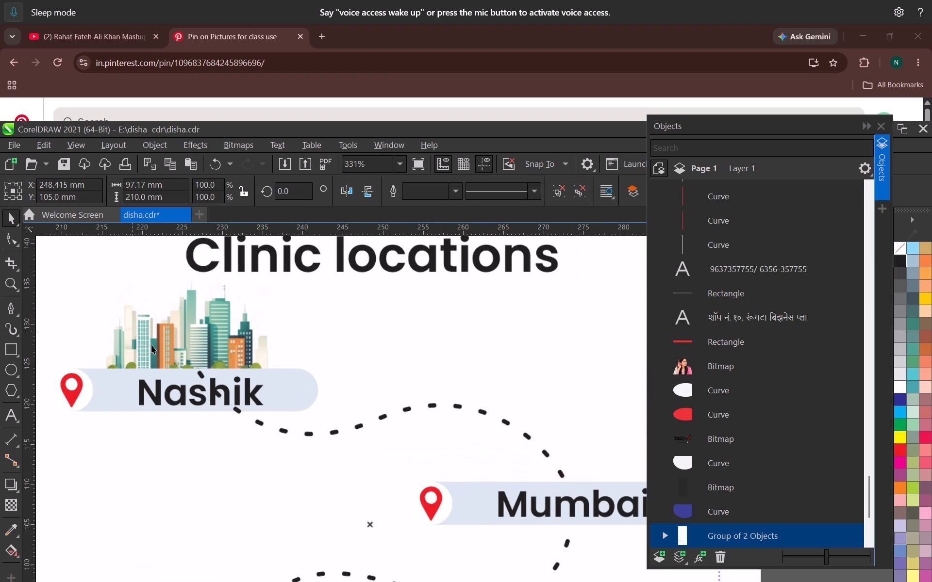
left_click(157, 345)
key("Up")
key("Up")
key("Up")
key("Up")
key("Up")
key("Up")
key("Up")
key("Up")
key("Up")
key("Up")
key("Up")
key("Up")
key("Up")
key("Up")
key("Up")
key("Up")
key("Up")
key("Up")
key("Up")
key("Up")
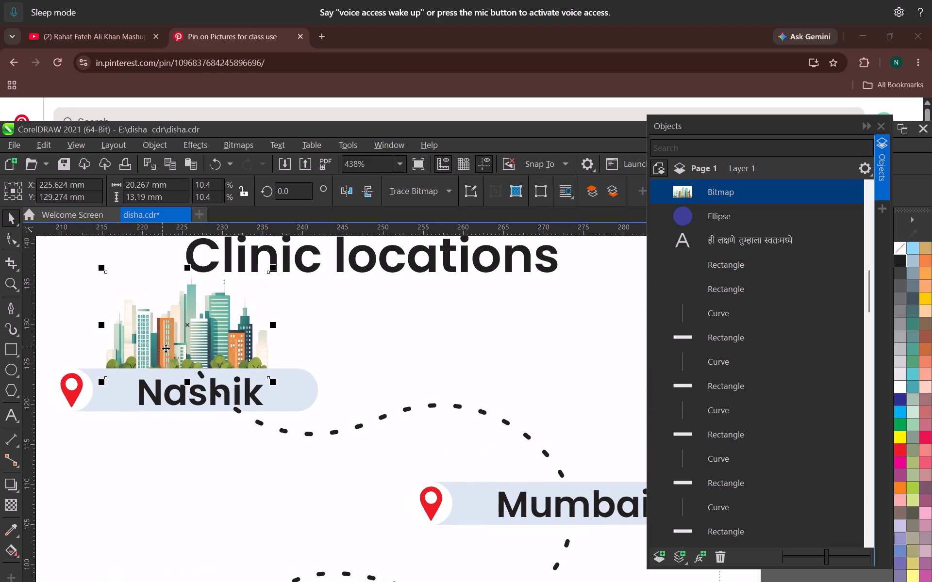
key("Down")
scroll(177, 347, "down", 5)
scroll(234, 366, "down", 4)
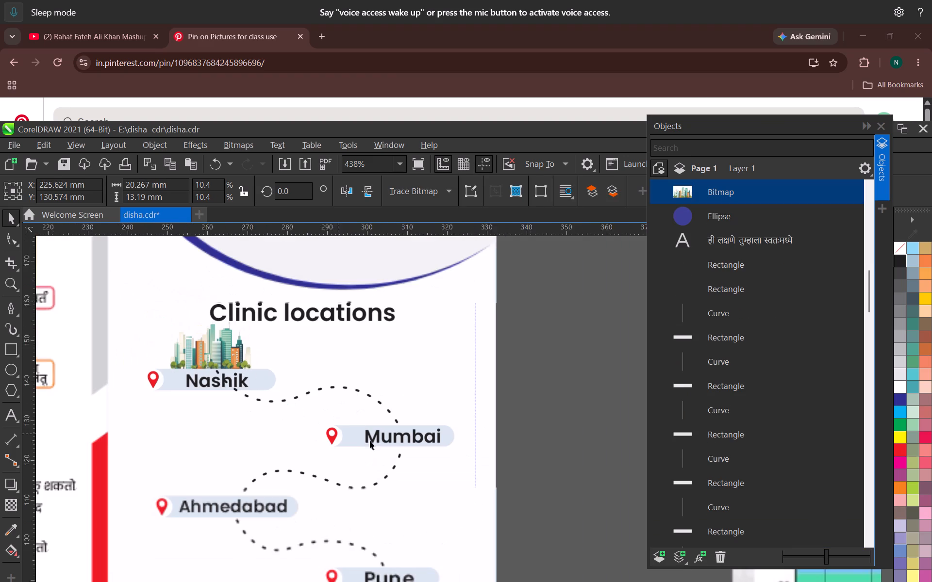
left_click(542, 394)
Place a copy of the Nashik cityscape bitmap above the Mumbai label, centred at about X 272.2 mm, Y 116.1 mm.
scroll(192, 393, "up", 3)
left_click(210, 338)
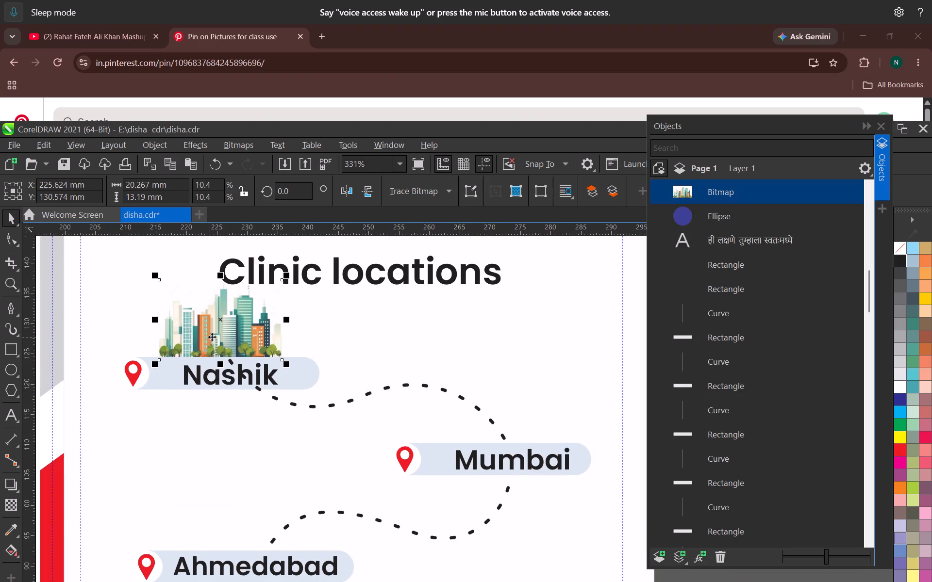
left_click_drag(211, 329, 485, 427)
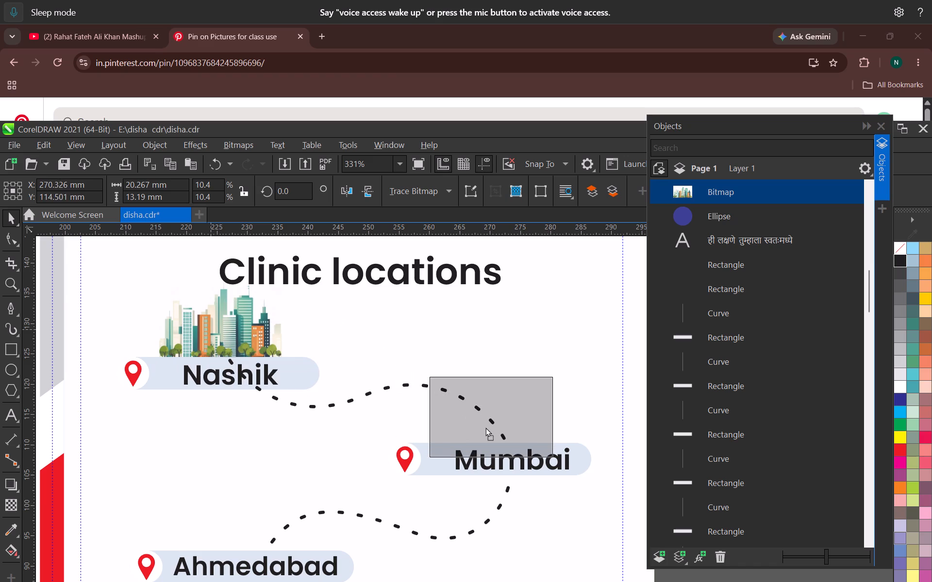
left_click_drag(485, 427, 492, 424)
right_click(492, 424)
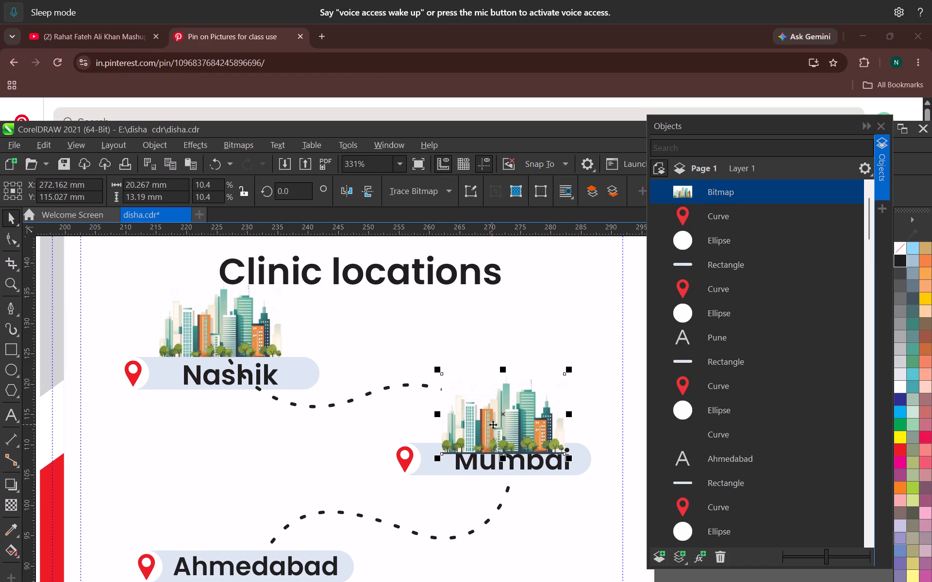
scroll(489, 420, "down", 2)
middle_click_drag(482, 414, 387, 395)
scroll(391, 397, "up", 3)
left_click_drag(404, 407, 401, 391)
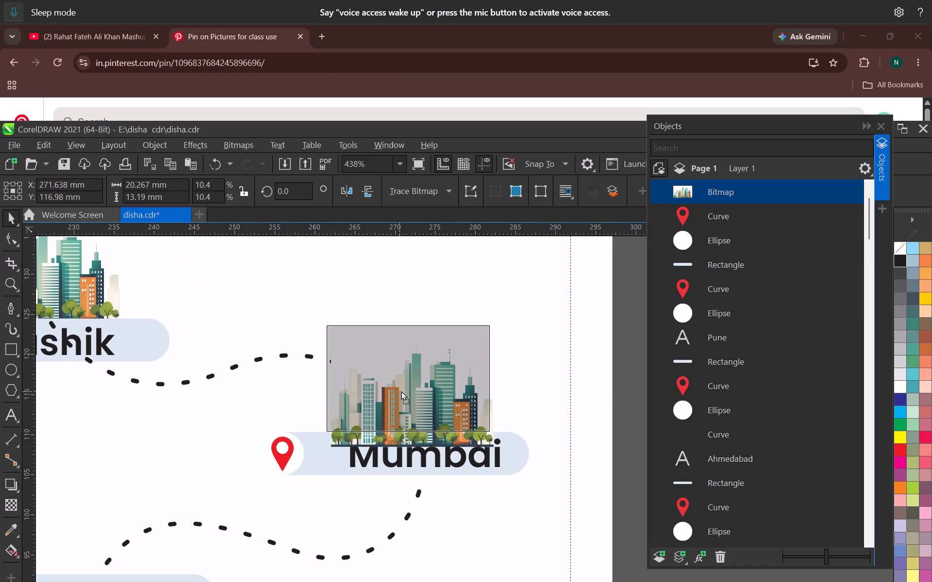
left_click_drag(401, 391, 403, 398)
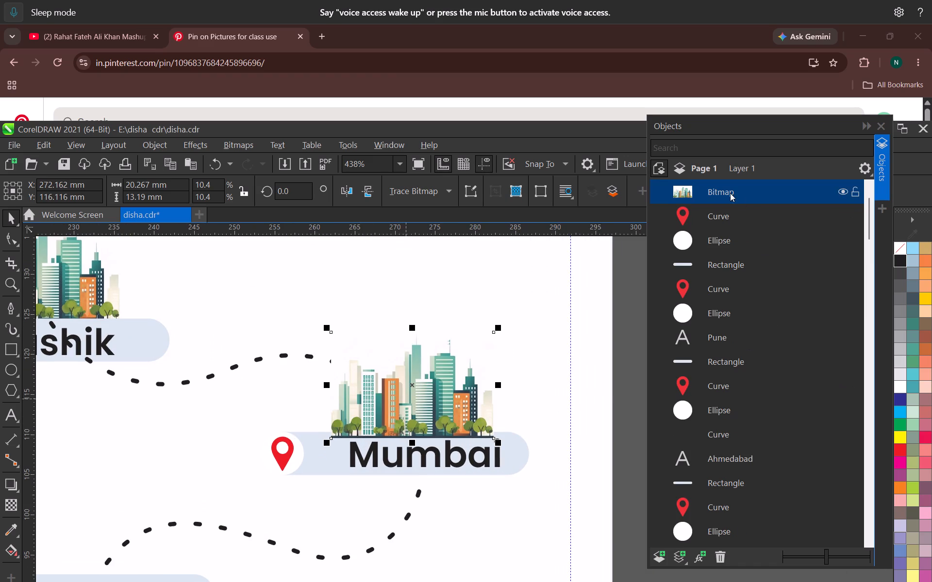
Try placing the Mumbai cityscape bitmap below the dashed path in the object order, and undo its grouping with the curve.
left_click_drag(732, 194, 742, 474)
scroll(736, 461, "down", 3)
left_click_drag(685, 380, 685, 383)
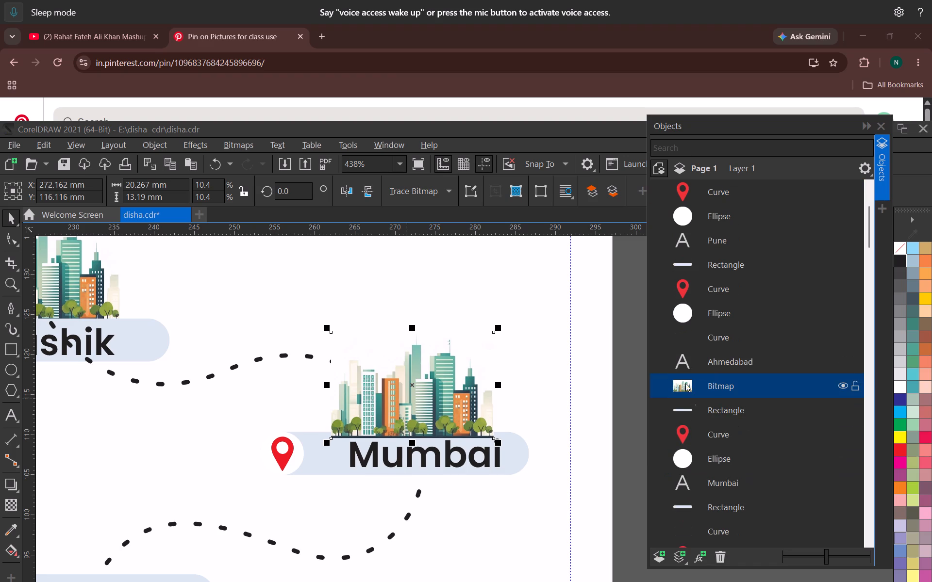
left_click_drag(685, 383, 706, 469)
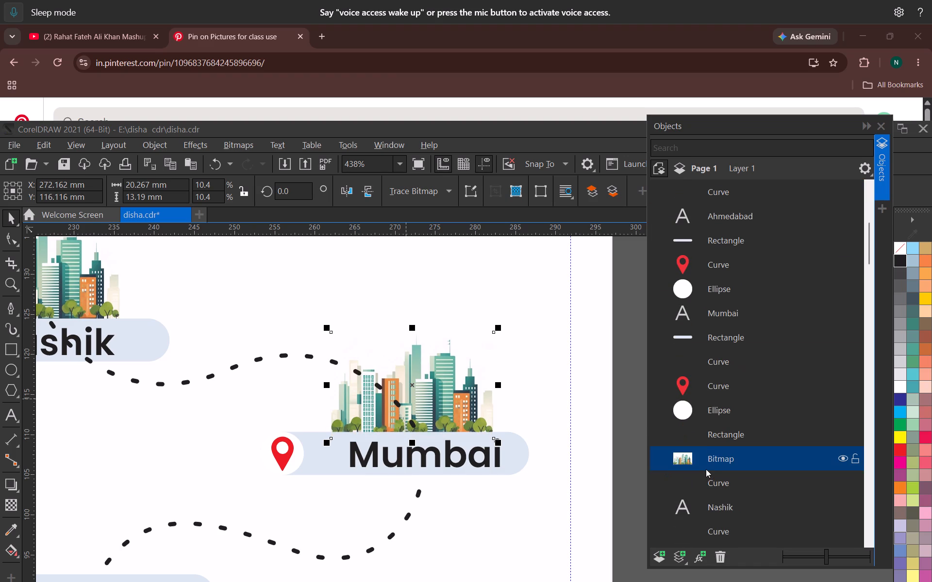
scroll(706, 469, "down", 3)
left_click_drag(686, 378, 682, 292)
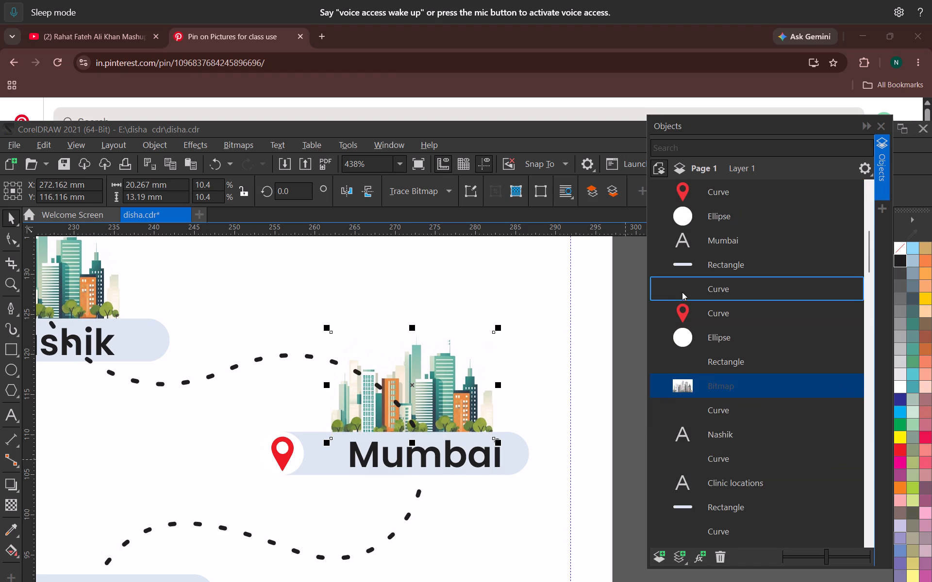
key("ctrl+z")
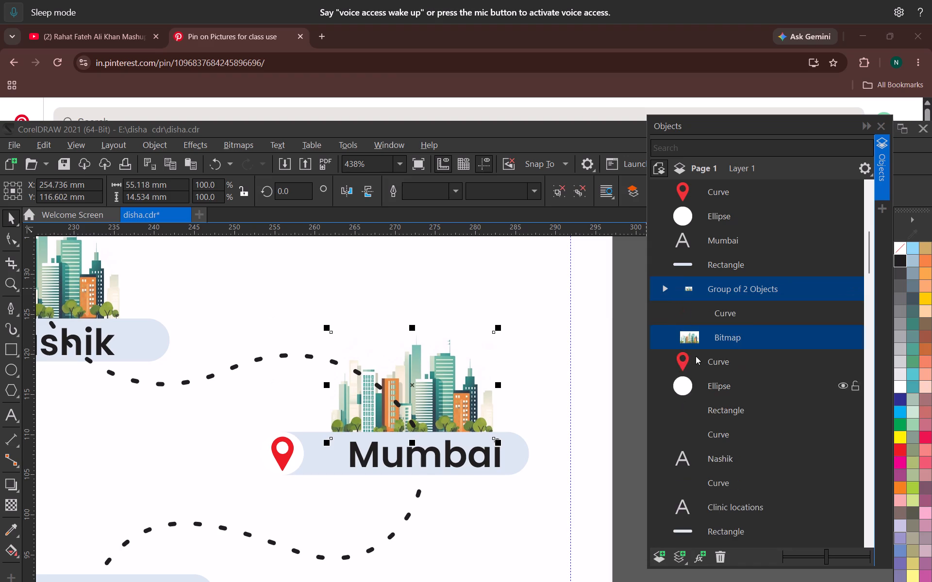
Place the Mumbai cityscape bitmap directly beneath the Mumbai label's rectangle and above the dashed path curve in the object order.
left_click_drag(680, 390, 692, 245)
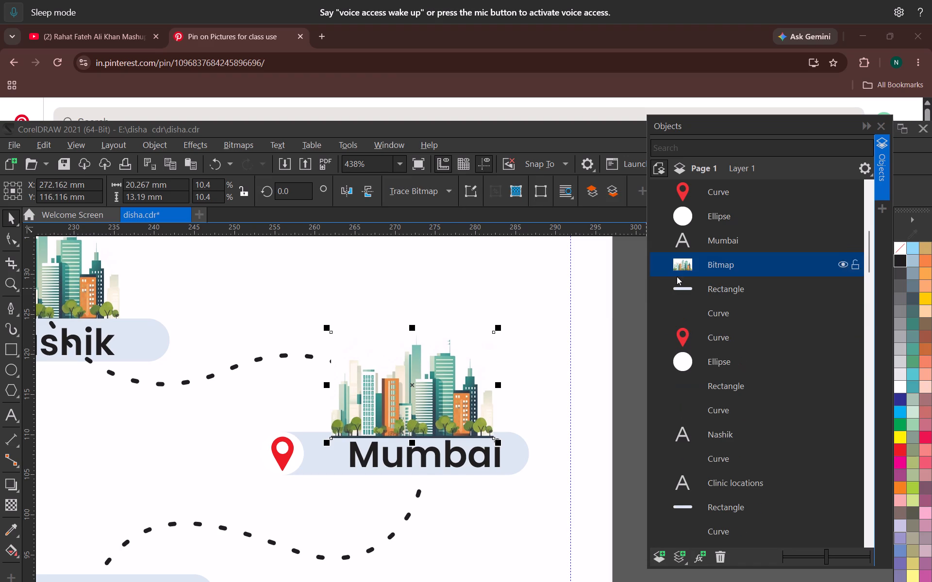
scroll(523, 373, "down", 4)
scroll(464, 451, "up", 3)
scroll(462, 447, "down", 2)
scroll(451, 422, "up", 5)
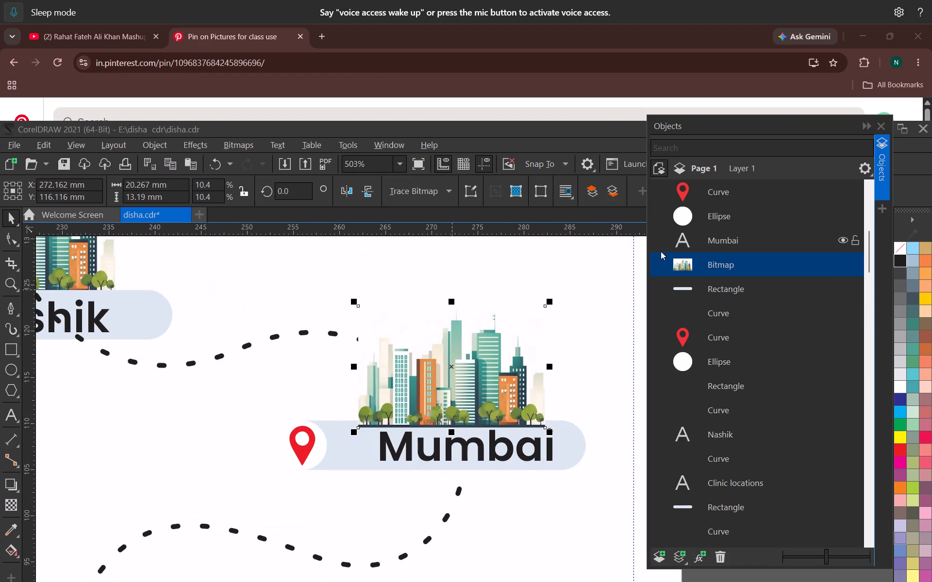
left_click_drag(684, 268, 690, 299)
Place a copy of the Mumbai cityscape bitmap above the Ahmedabad label, centred at about X 229.5 mm, Y 98.3 mm.
scroll(502, 413, "down", 4)
scroll(480, 446, "down", 1)
middle_click_drag(480, 445, 543, 349)
left_click_drag(535, 310, 498, 335)
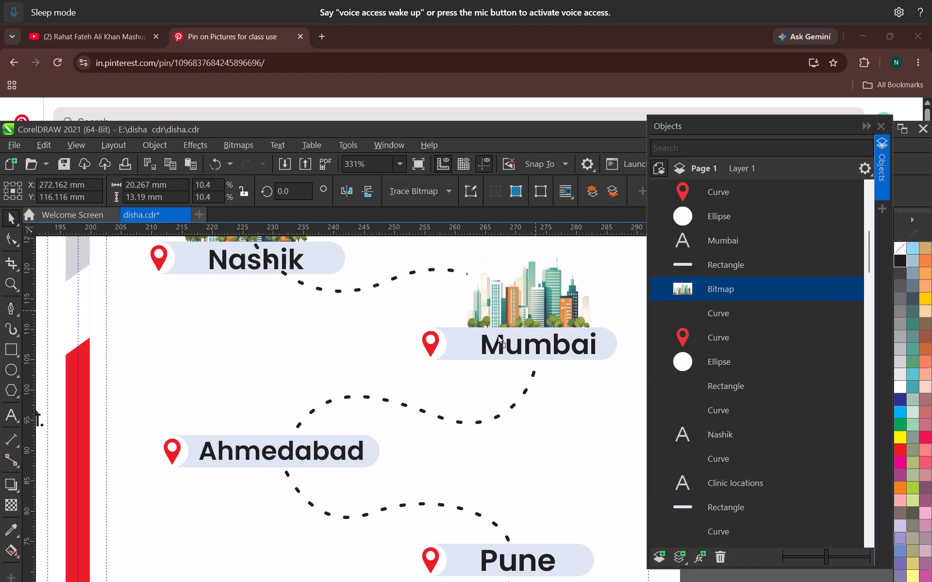
left_click_drag(498, 335, 277, 434)
right_click(277, 434)
scroll(277, 434, "up", 1)
middle_click_drag(277, 434, 388, 414)
scroll(389, 414, "up", 4)
left_click_drag(381, 421, 381, 392)
Lower the Ahmedabad cityscape bitmap in the object order to just above the Mumbai text, behind the Ahmedabad text, rectangle and pin.
left_click_drag(687, 191, 702, 388)
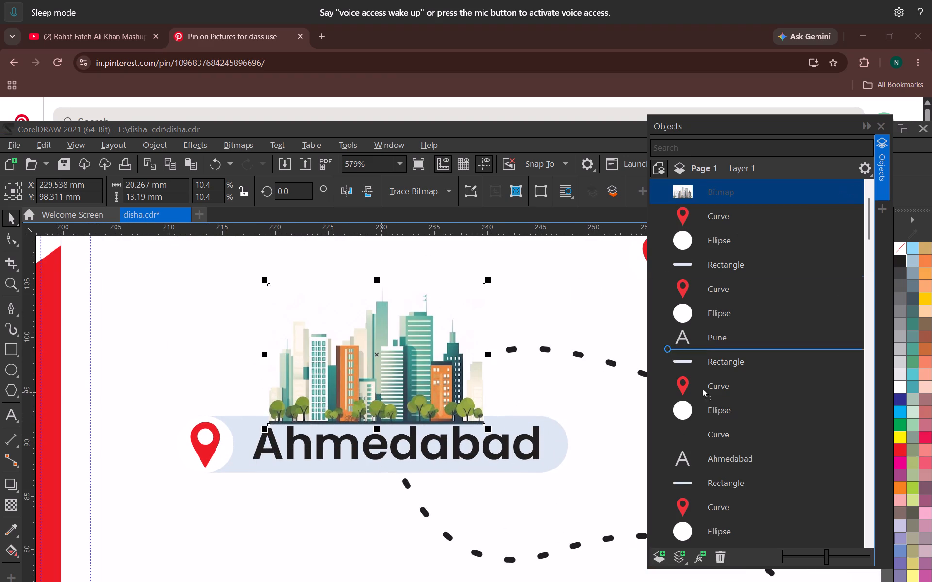
left_click_drag(702, 388, 701, 444)
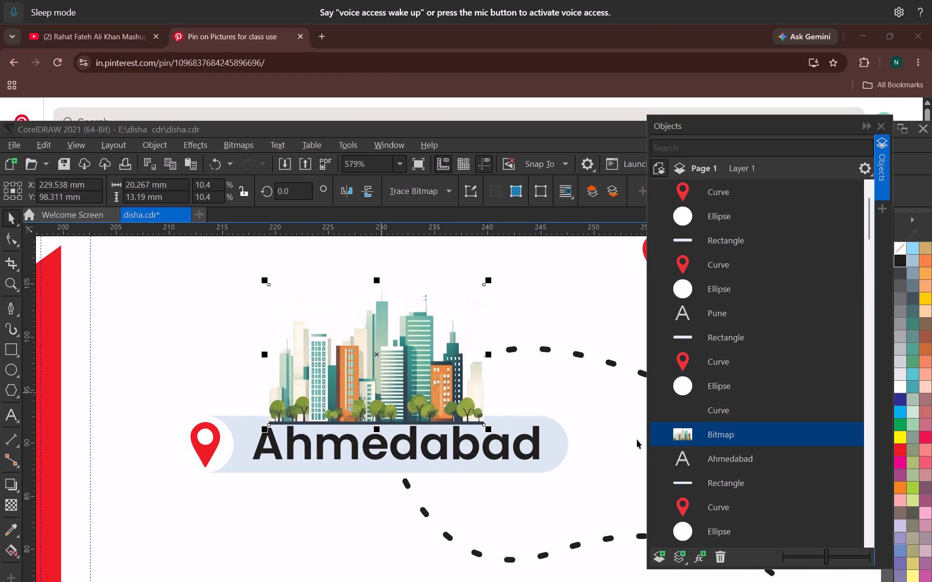
left_click_drag(689, 440, 698, 436)
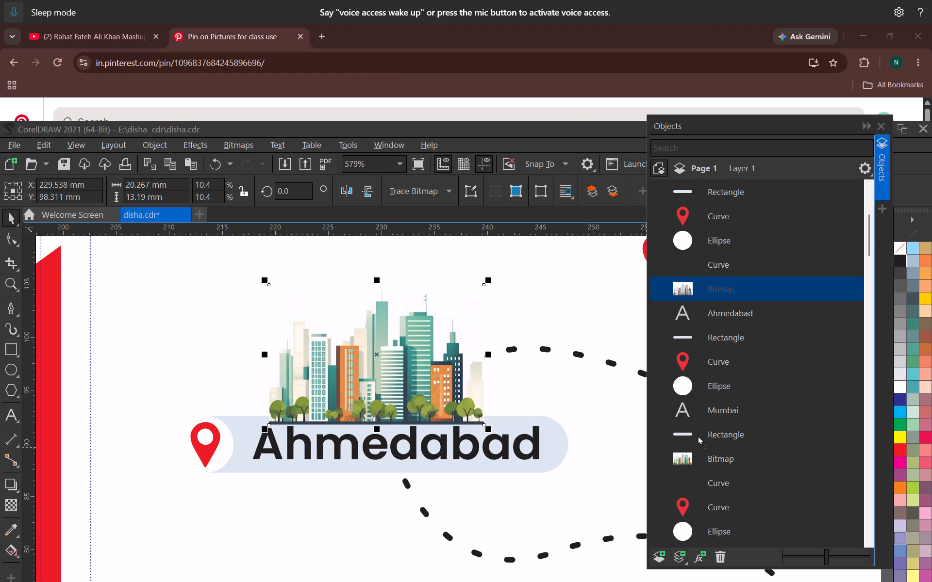
left_click_drag(698, 436, 698, 390)
Place a copy of the Ahmedabad cityscape bitmap above the Pune label, centred at about X 269.3 mm, Y 79.2 mm.
scroll(409, 470, "down", 5)
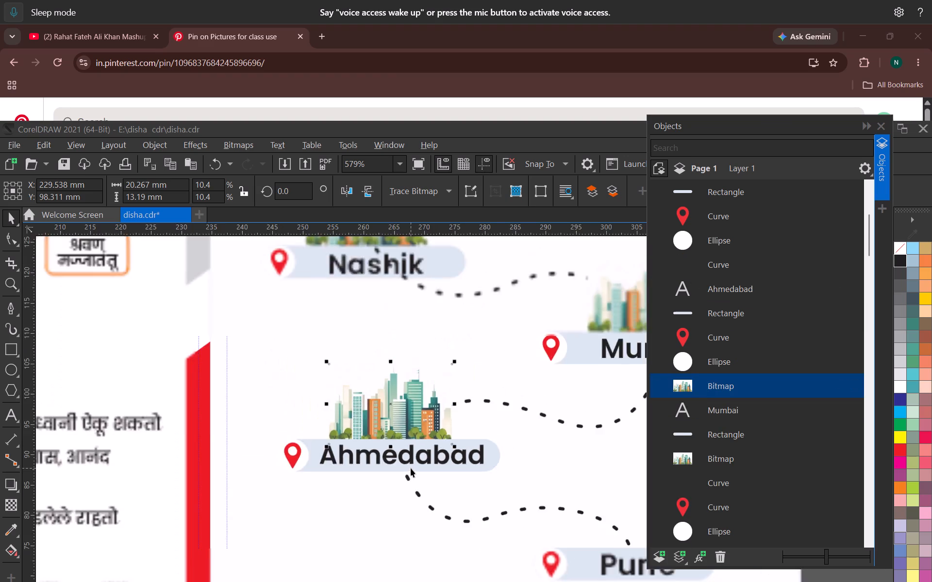
scroll(411, 468, "down", 3)
middle_click_drag(459, 492, 309, 393)
scroll(301, 377, "up", 1)
left_click_drag(252, 331, 388, 395)
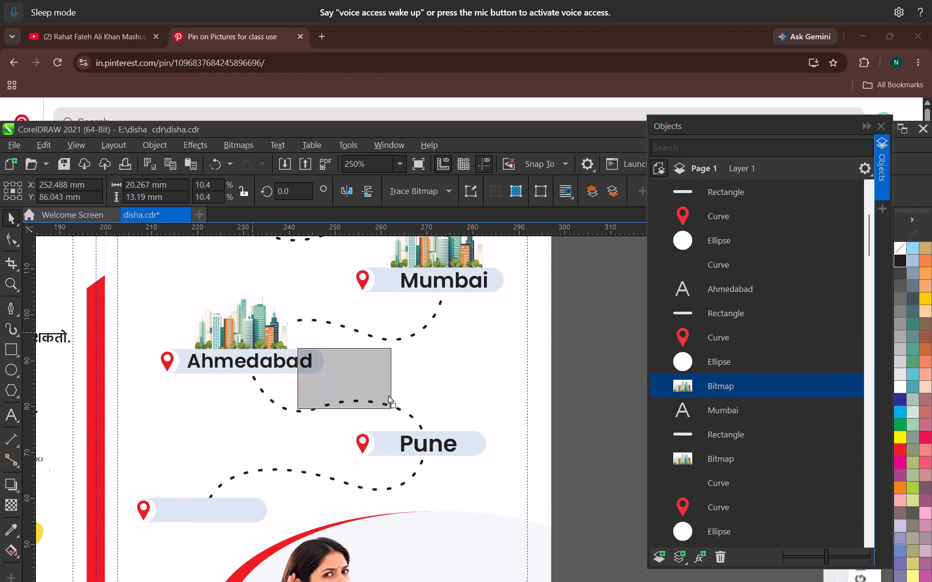
left_click_drag(388, 395, 435, 419)
right_click(435, 419)
scroll(448, 439, "up", 2)
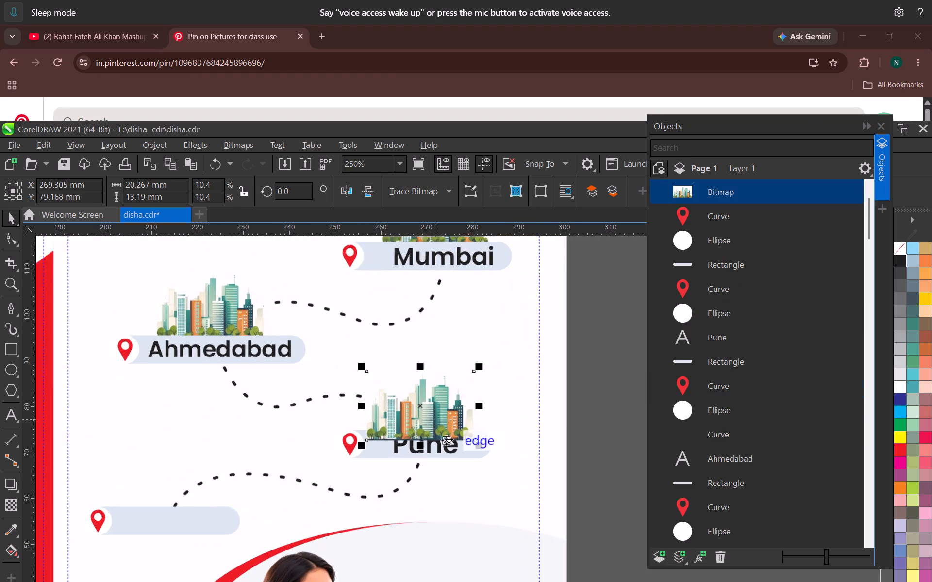
Lower the Pune cityscape bitmap in the object order behind the Pune text, rectangle, pin and circle, and deselect it.
scroll(449, 439, "up", 5)
left_click_drag(682, 190, 673, 347)
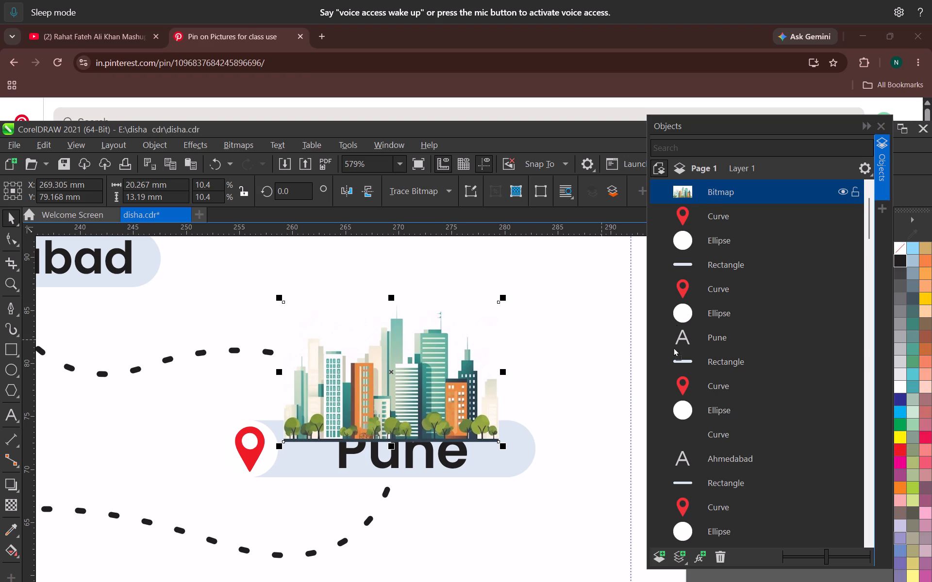
left_click_drag(673, 347, 681, 423)
scroll(487, 420, "down", 9)
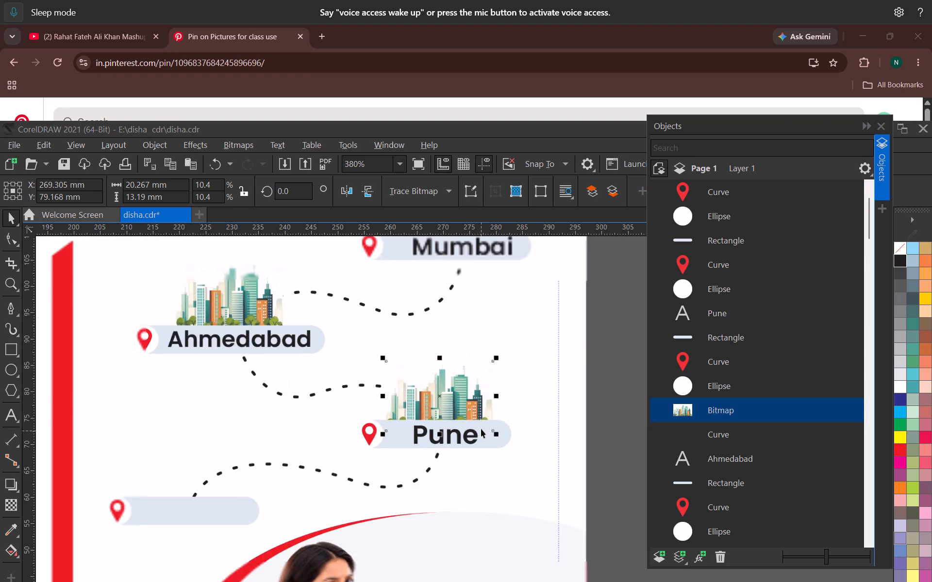
scroll(481, 429, "down", 3)
left_click(578, 363)
Review the cityscapes in the clinic locations panel against the whole Page 1 layout.
scroll(359, 410, "down", 4)
middle_click_drag(354, 435, 431, 395)
scroll(431, 395, "up", 2)
scroll(431, 395, "down", 5)
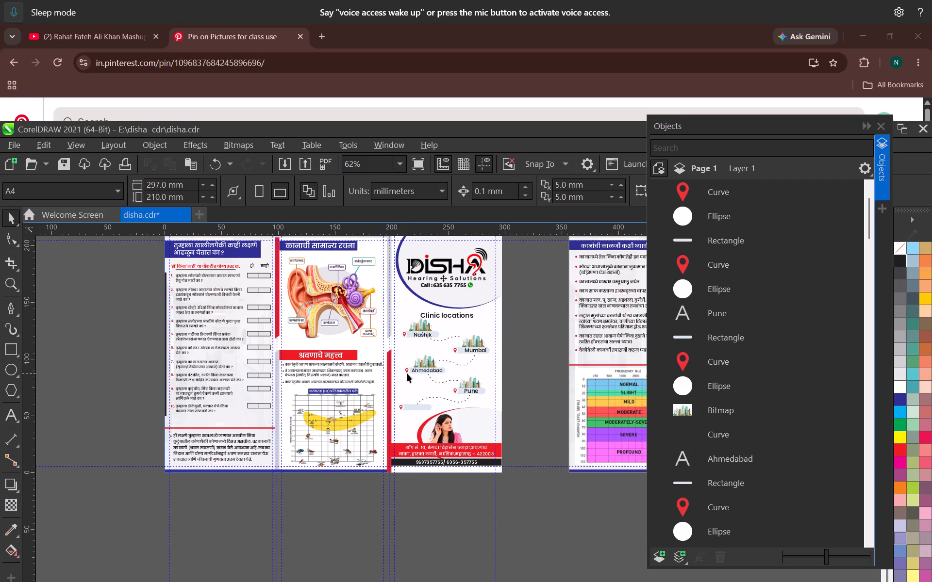
scroll(407, 373, "up", 6)
Switch to Chrome and copy the modern city building illustration with two office blocks and trees from Pinterest.
key("alt+Tab")
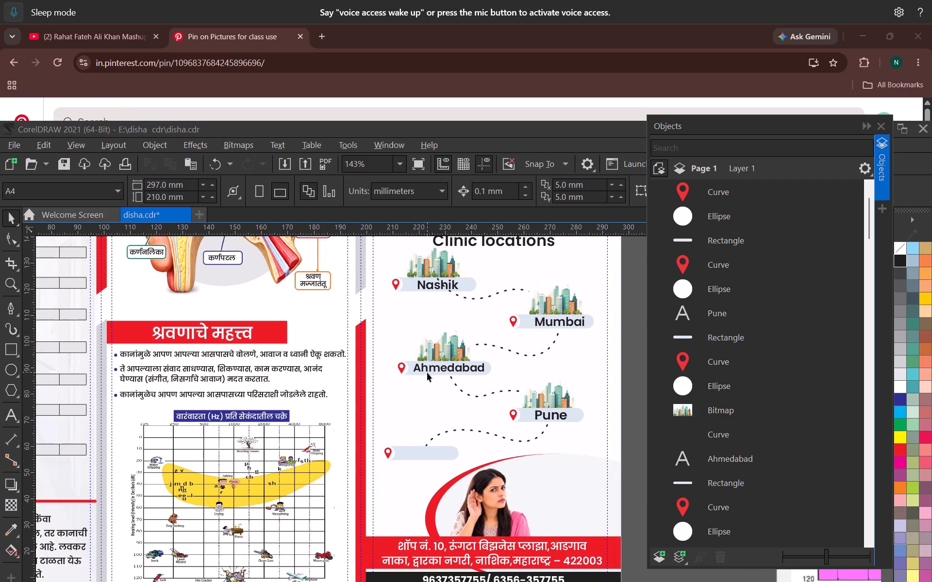
left_click(397, 323)
scroll(508, 428, "down", 3)
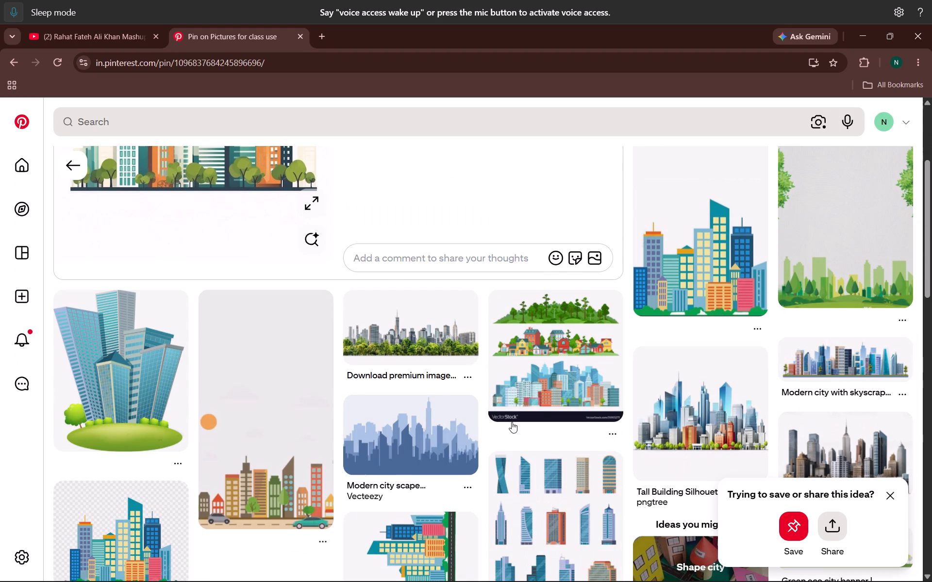
scroll(441, 439, "down", 3)
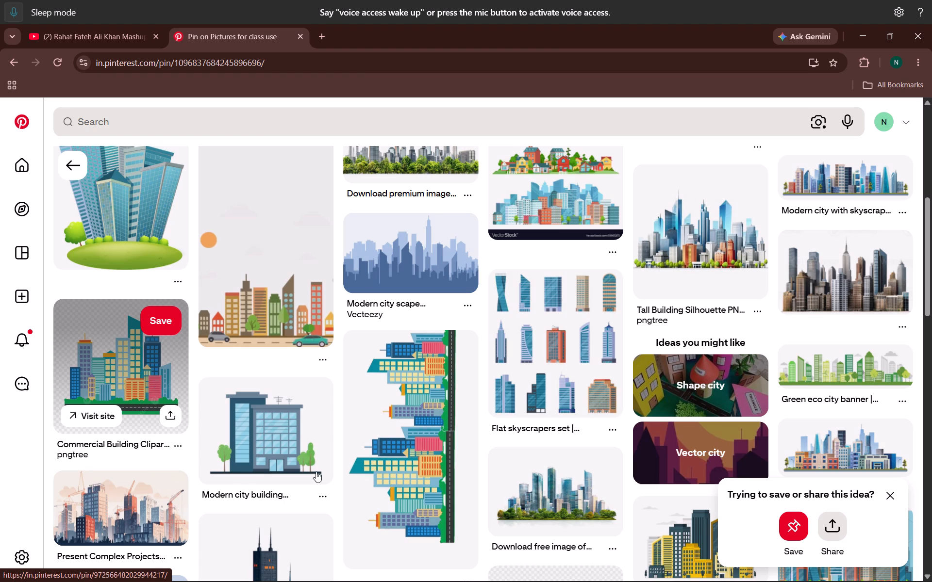
left_click(293, 442)
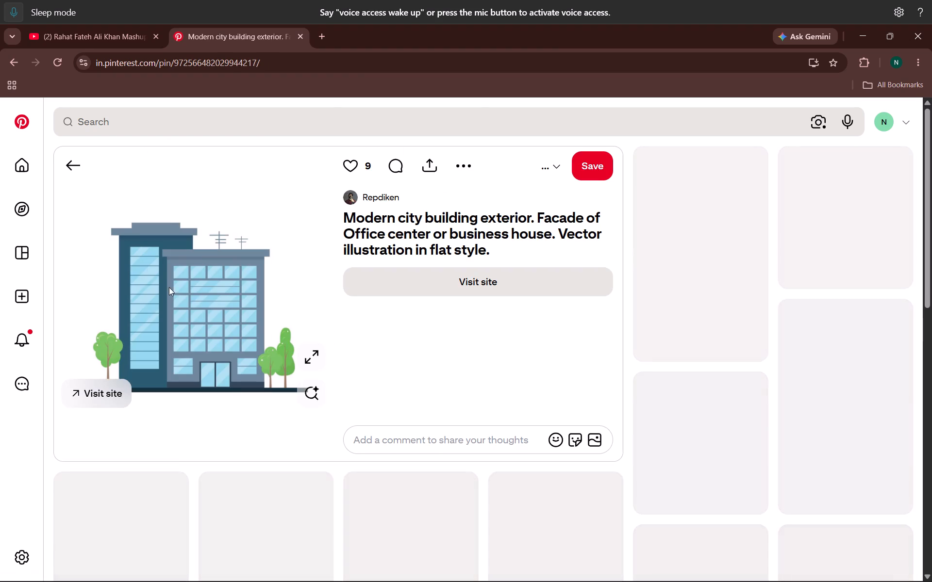
right_click(163, 269)
left_click(200, 320)
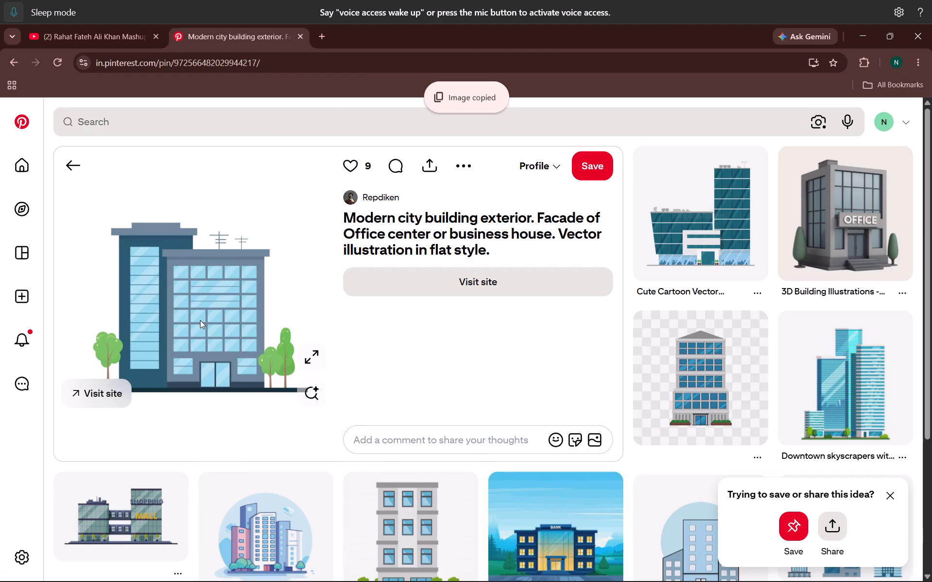
Switch to CorelDRAW and paste the copied building illustration onto Page 1.
key("alt+Tab")
scroll(348, 386, "down", 1)
scroll(349, 387, "up", 1)
scroll(351, 388, "down", 1)
middle_click_drag(396, 395, 266, 327)
scroll(297, 369, "up", 3)
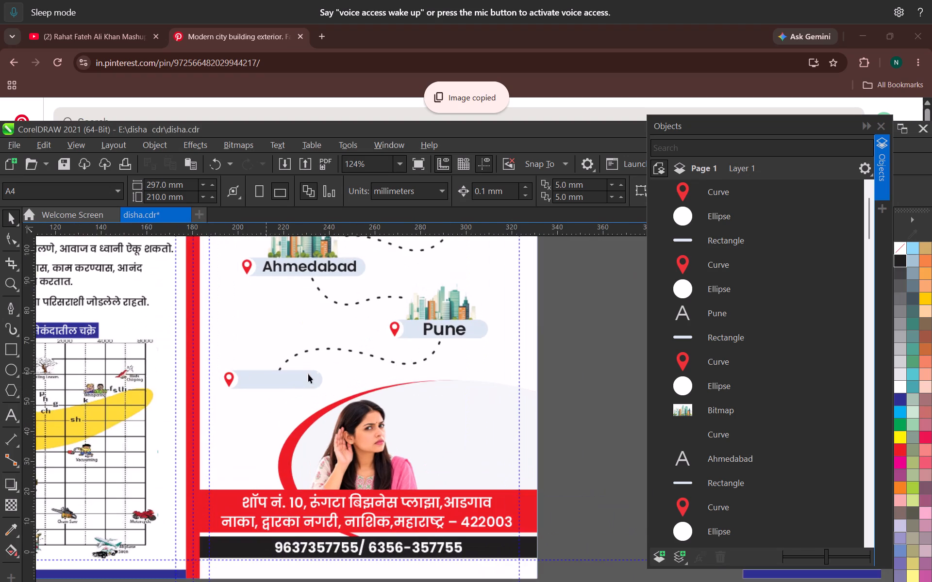
key("ctrl+v")
scroll(252, 386, "down", 11)
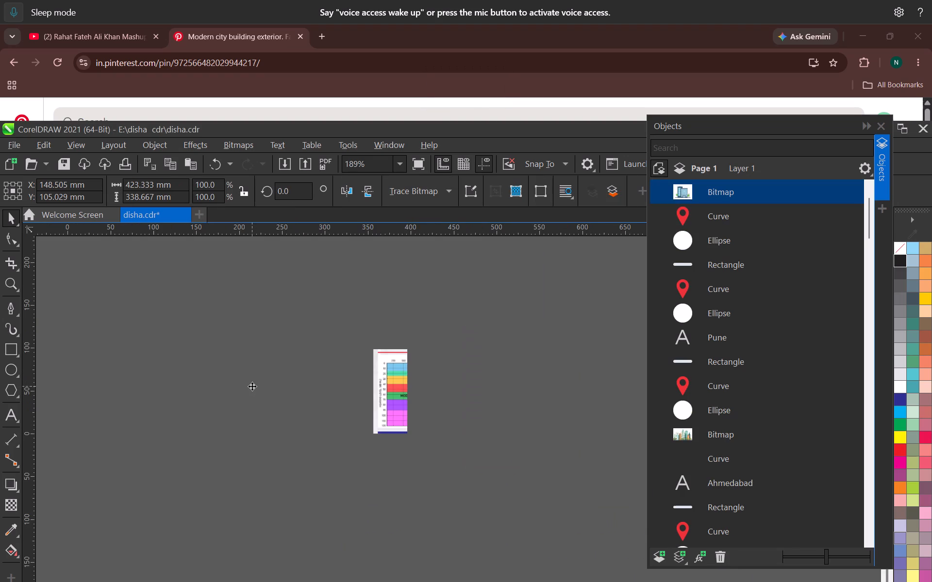
scroll(301, 401, "down", 6)
scroll(116, 271, "up", 3)
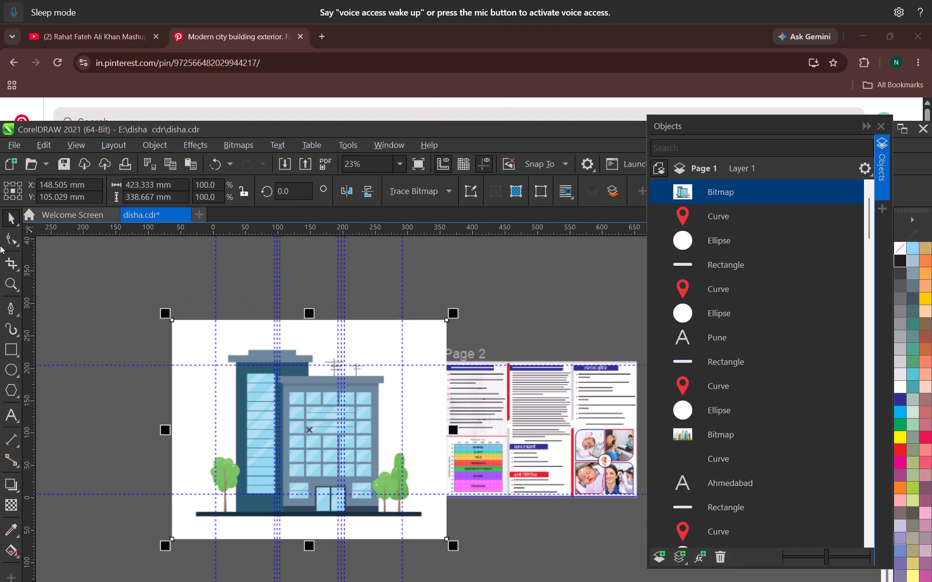
Crop the pasted building bitmap closely around the building and trees, to about 337.5 by 258.9 mm.
left_click(9, 236)
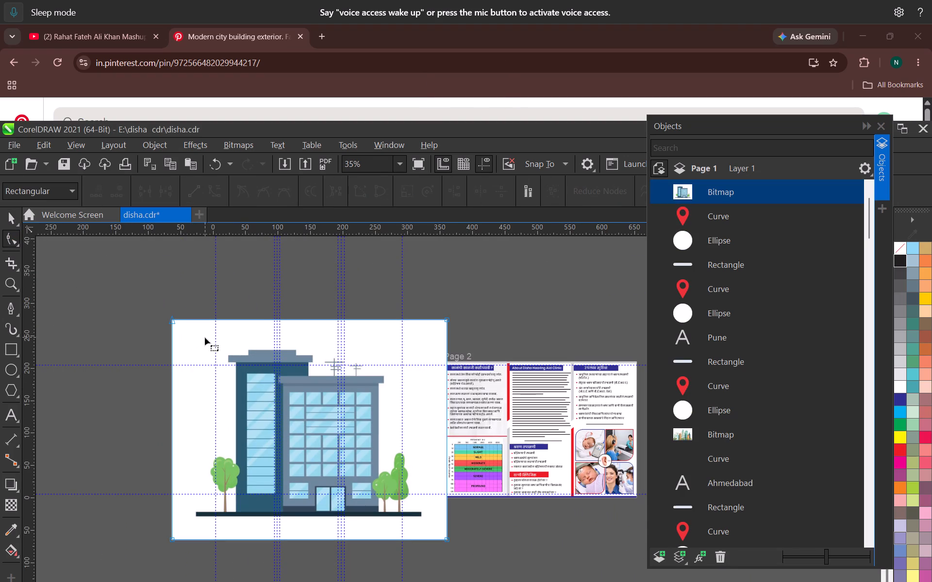
left_click(13, 267)
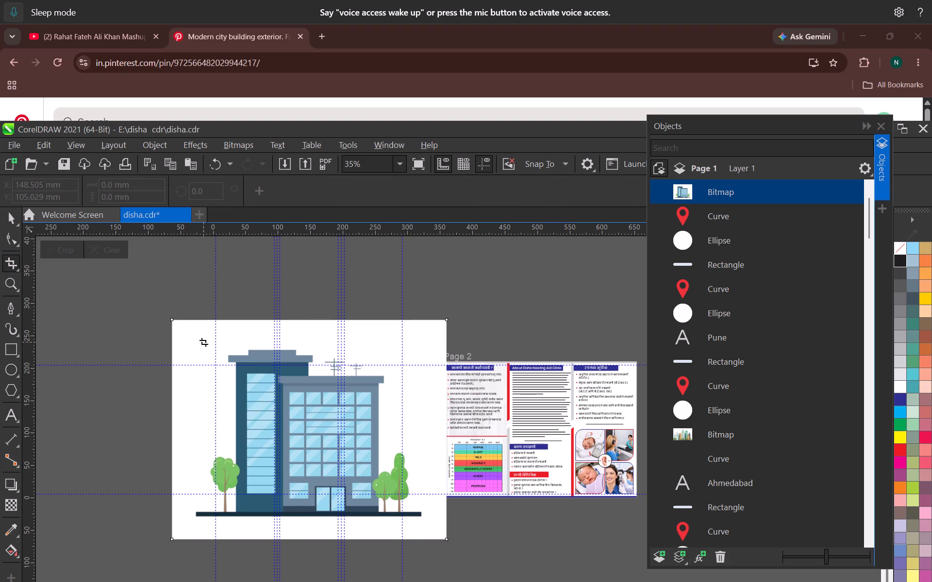
left_click_drag(203, 342, 405, 537)
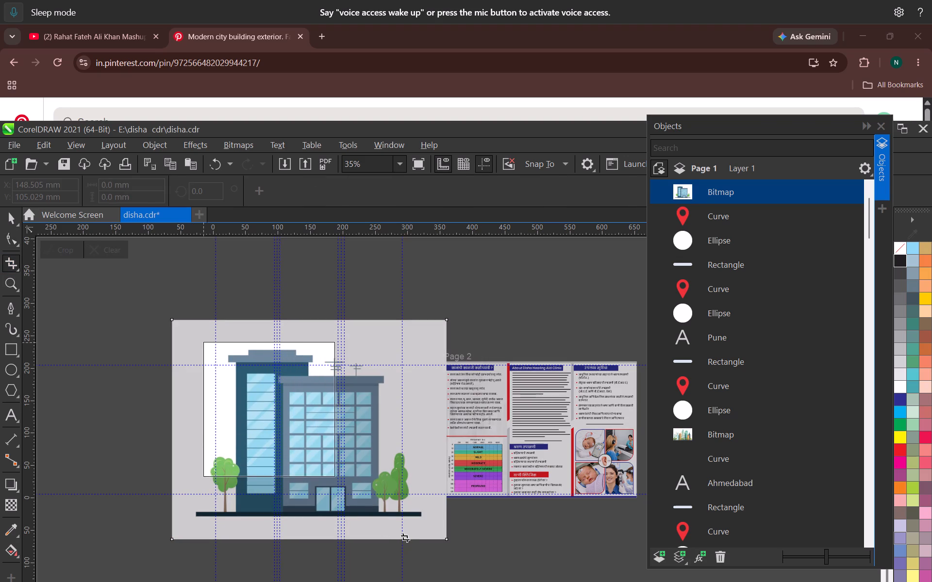
left_click_drag(405, 537, 419, 516)
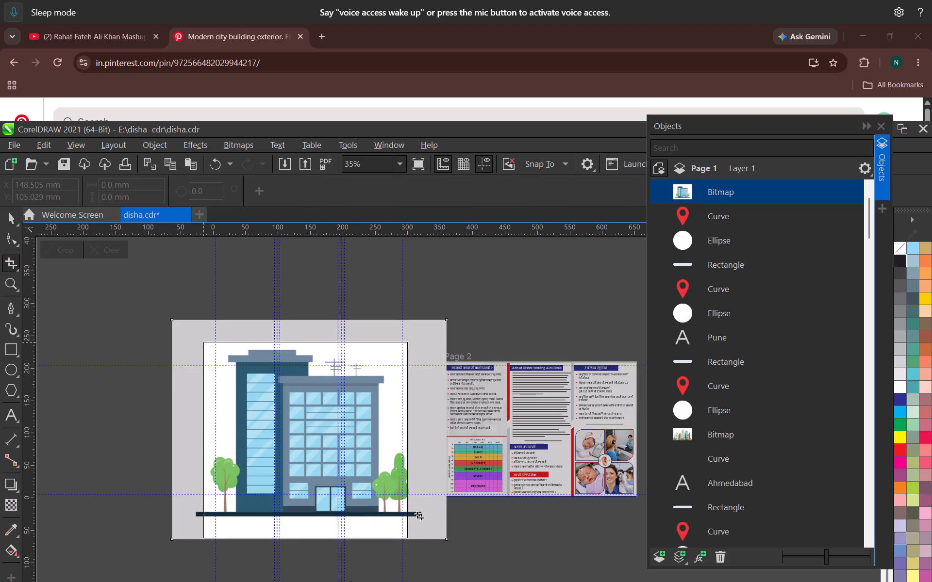
left_click_drag(419, 516, 422, 517)
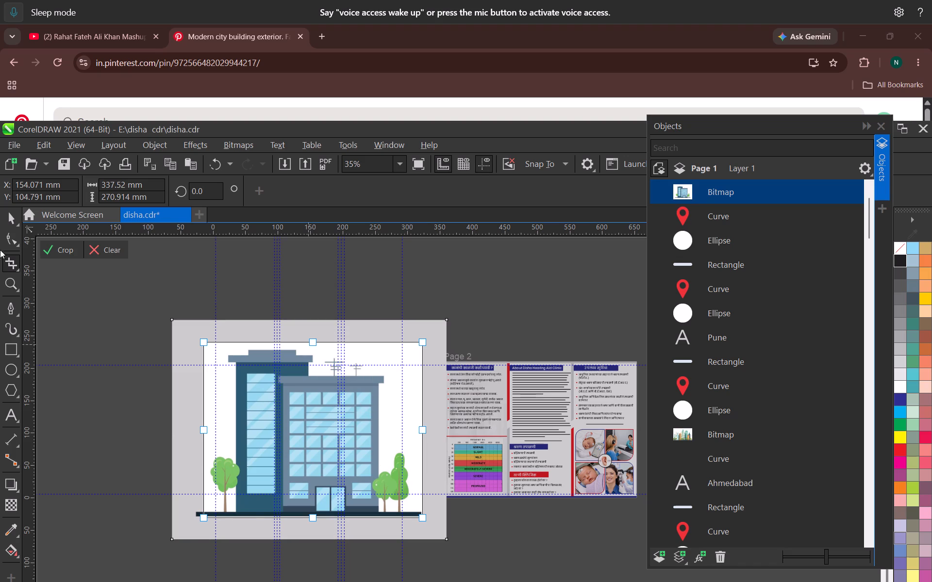
scroll(259, 323, "up", 9)
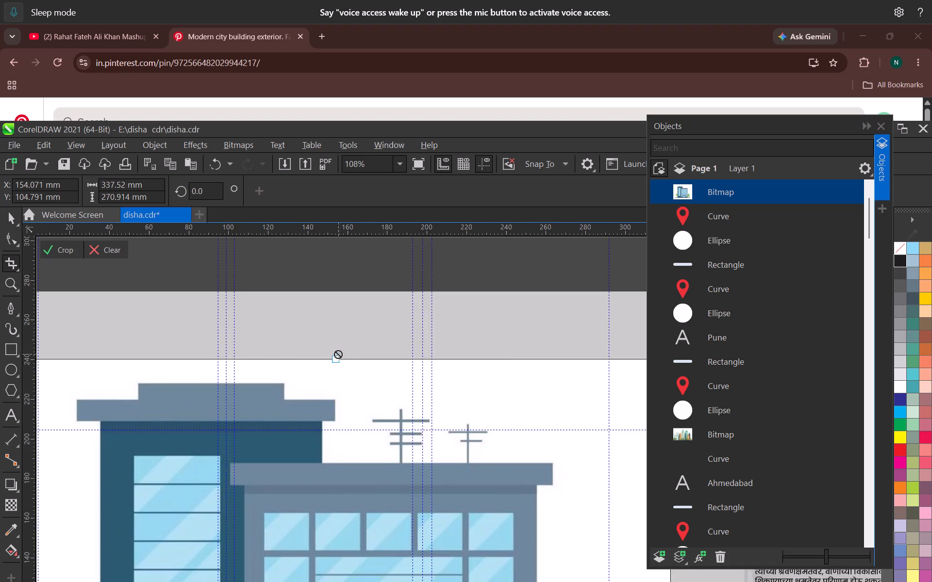
left_click_drag(334, 359, 335, 383)
left_click(12, 211)
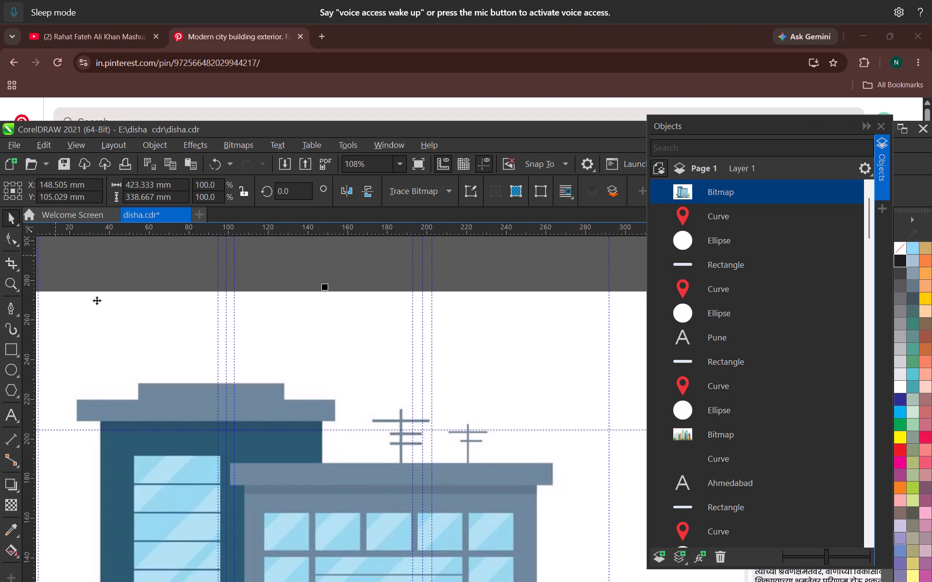
scroll(199, 341, "down", 12)
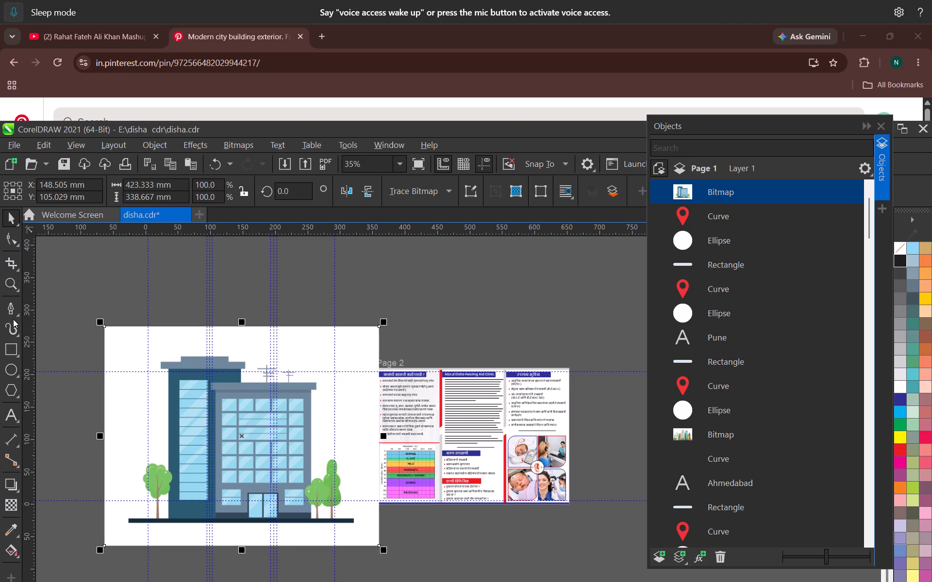
left_click(12, 264)
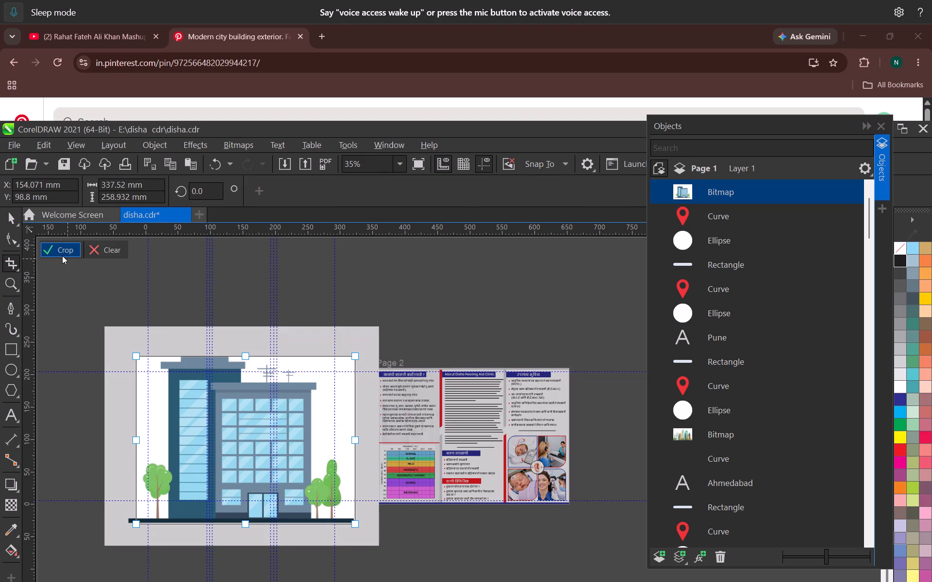
left_click(58, 250)
left_click(12, 216)
Scale the cropped building bitmap proportionally down to about 64 by 49 mm near the top of Page 1.
scroll(252, 403, "down", 3)
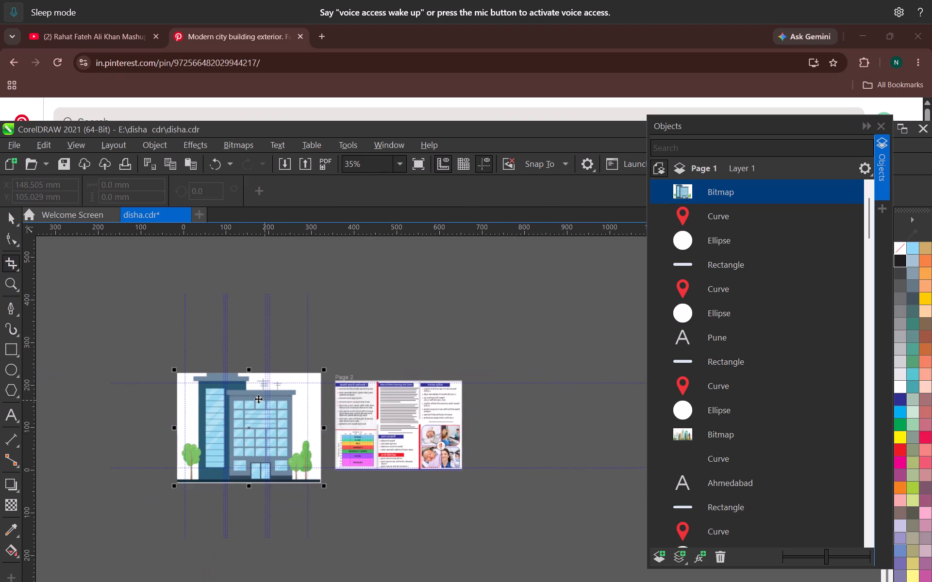
middle_click_drag(241, 398, 126, 386)
scroll(135, 405, "up", 2)
left_click_drag(163, 418, 311, 423)
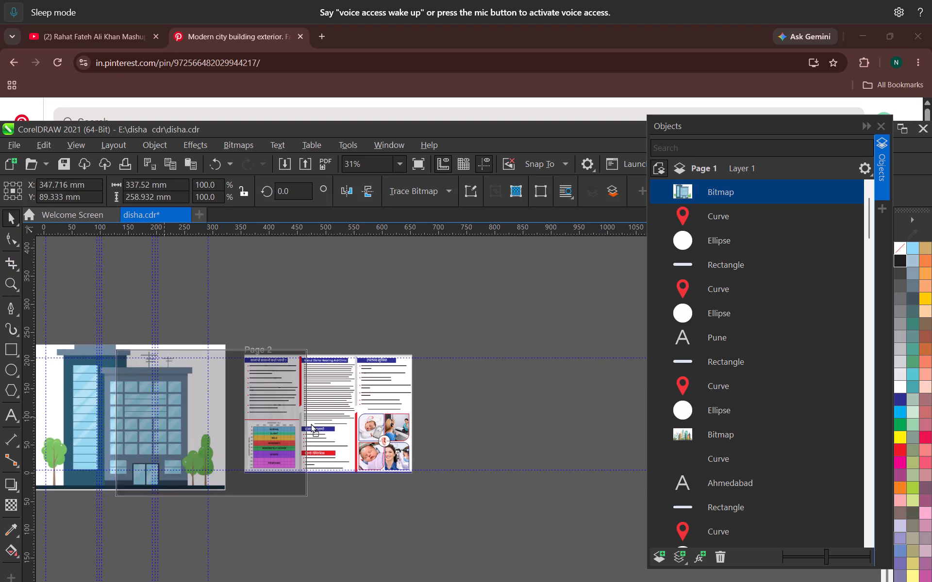
left_click_drag(311, 423, 237, 406)
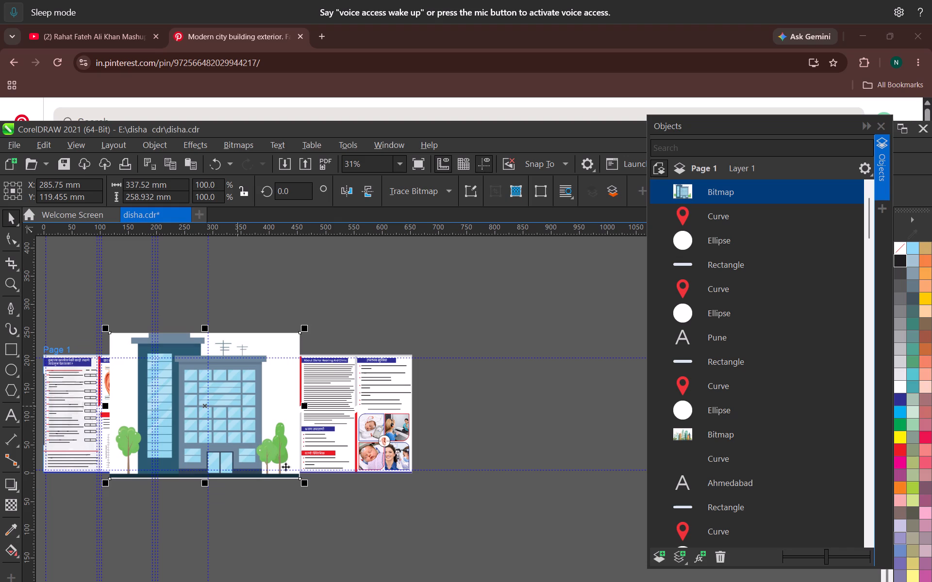
left_click_drag(303, 484, 149, 384)
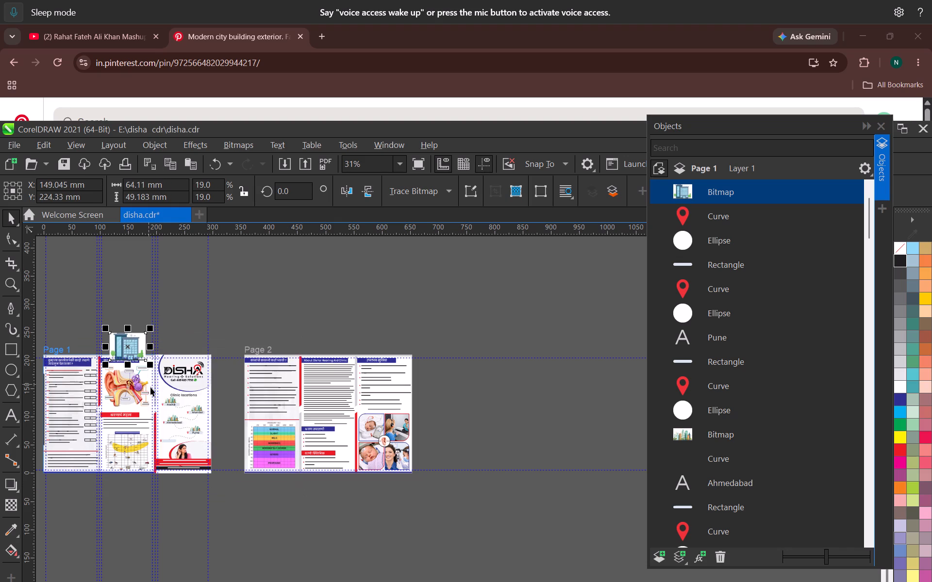
middle_click_drag(150, 387, 318, 311)
scroll(307, 319, "up", 8)
middle_click_drag(305, 281, 251, 337)
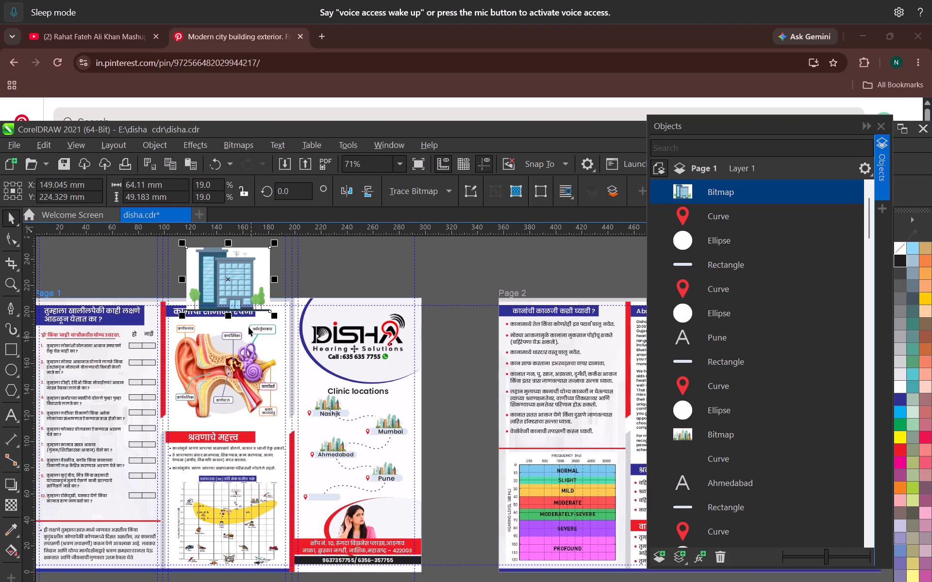
Shrink the building bitmap to about 17.1 by 13.1 mm and place it above the Nadiad label, centred near X 221.2, Y 68.3 mm.
left_click_drag(240, 291, 318, 479)
scroll(322, 481, "up", 7)
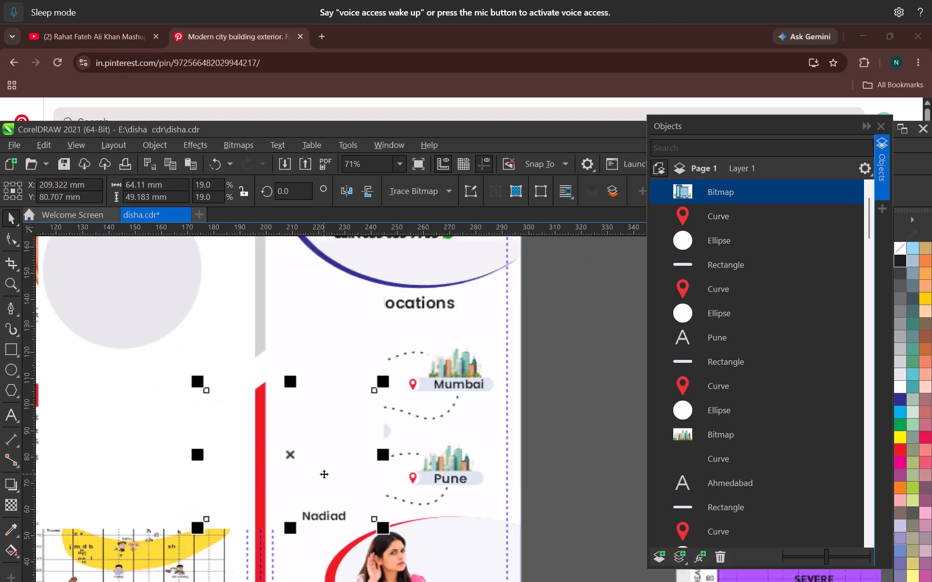
scroll(324, 474, "up", 2)
left_click_drag(139, 345, 232, 436)
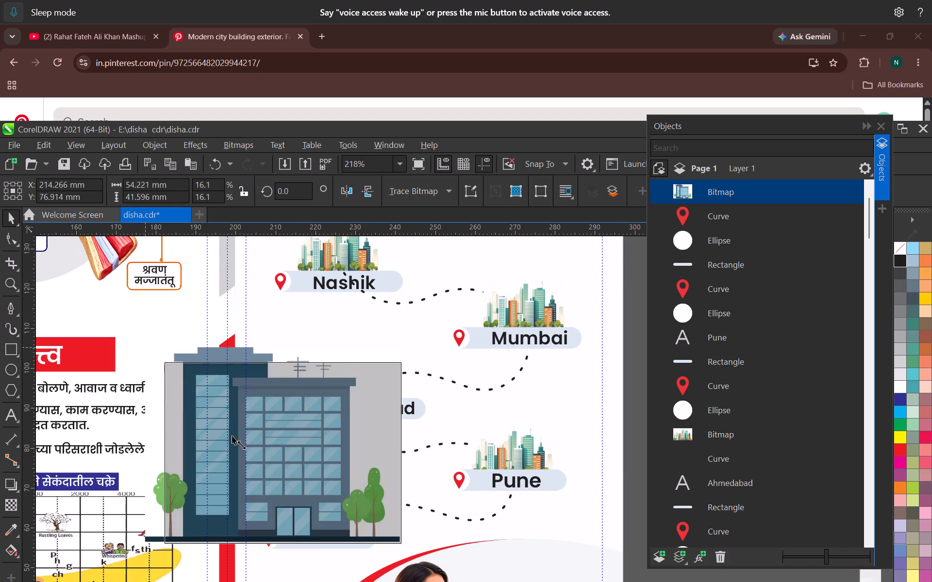
left_click_drag(232, 436, 291, 489)
scroll(362, 502, "up", 8)
middle_click_drag(371, 504, 412, 330)
scroll(412, 330, "up", 2)
left_click_drag(408, 396, 289, 359)
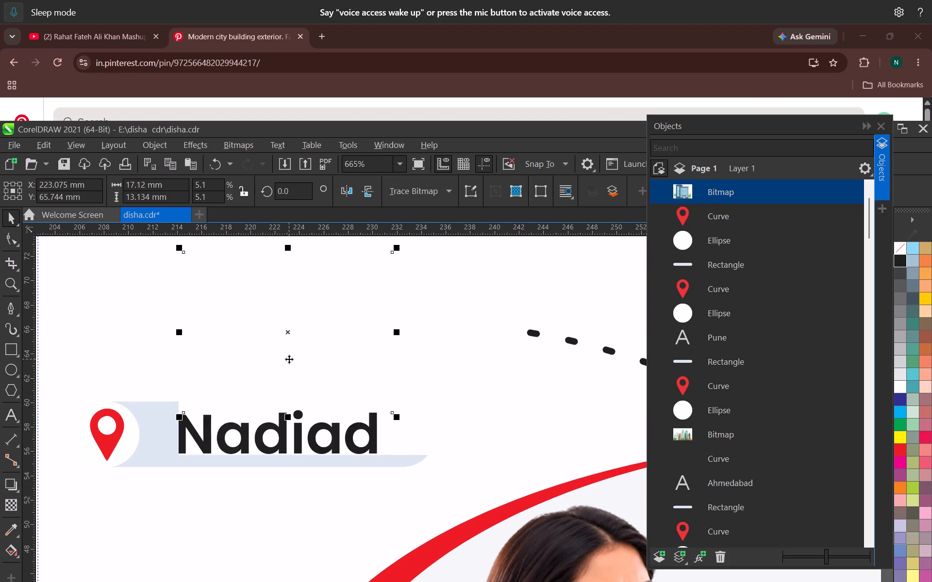
scroll(289, 359, "down", 2)
left_click_drag(289, 361, 272, 337)
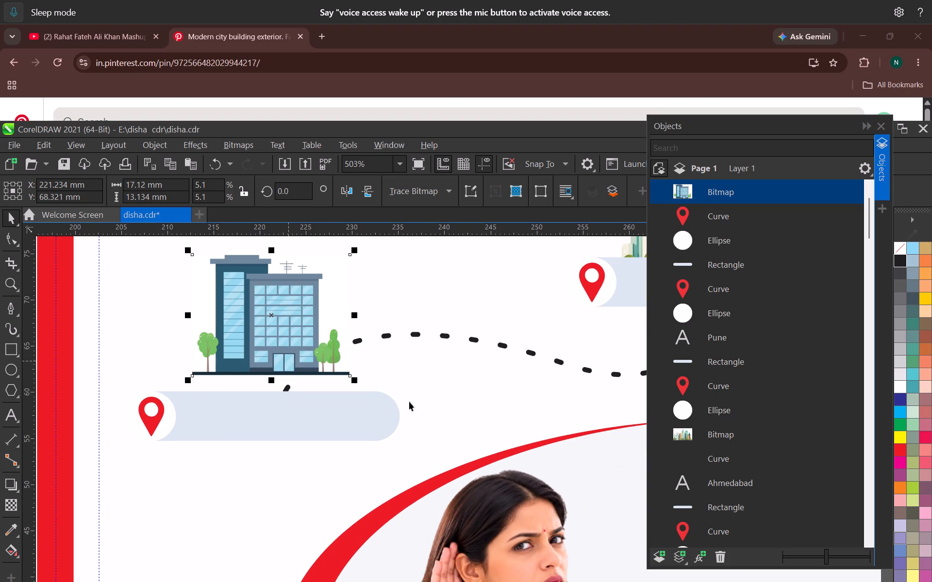
Raise the building bitmap further above the Nadiad label so it clears the start of the dotted path.
left_click(409, 402)
left_click(325, 416)
left_click_drag(281, 360, 281, 314)
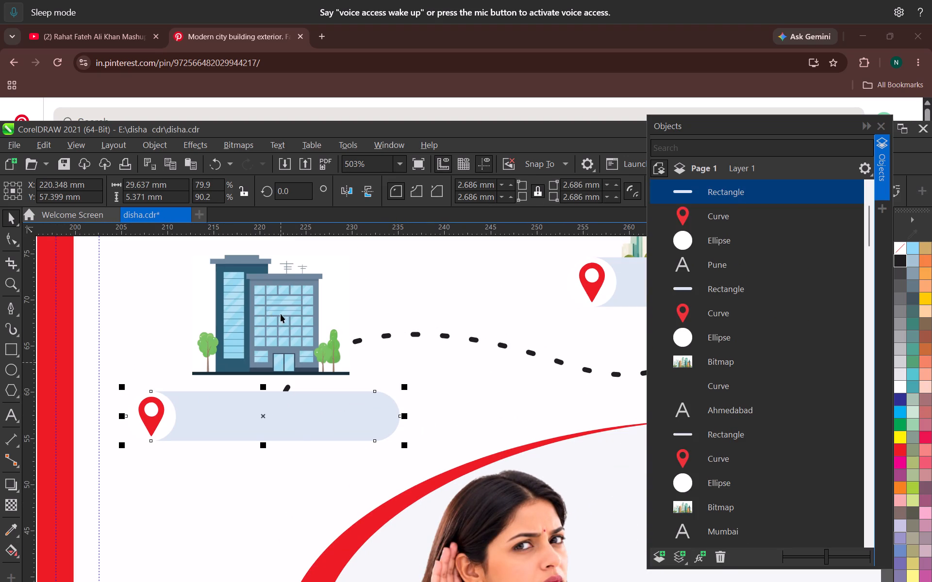
left_click_drag(281, 314, 282, 307)
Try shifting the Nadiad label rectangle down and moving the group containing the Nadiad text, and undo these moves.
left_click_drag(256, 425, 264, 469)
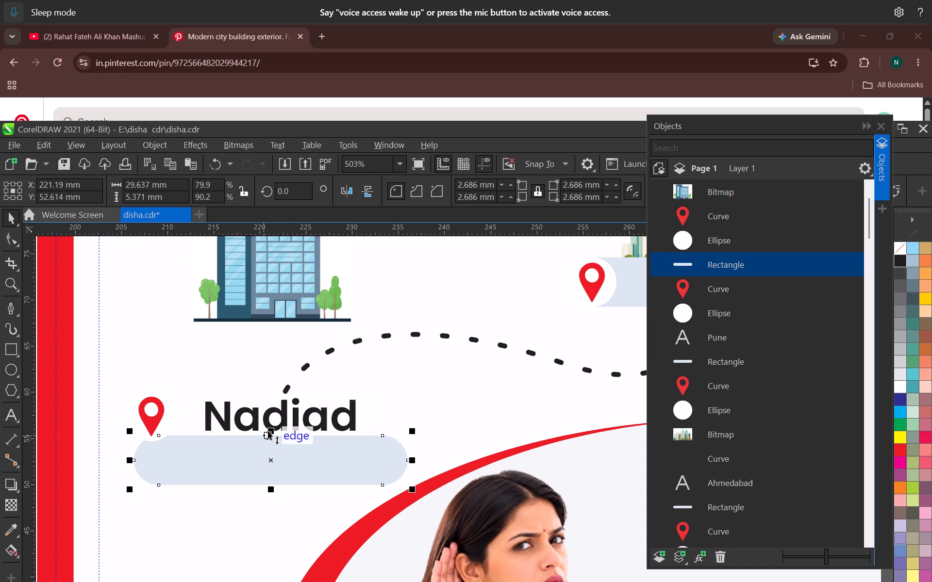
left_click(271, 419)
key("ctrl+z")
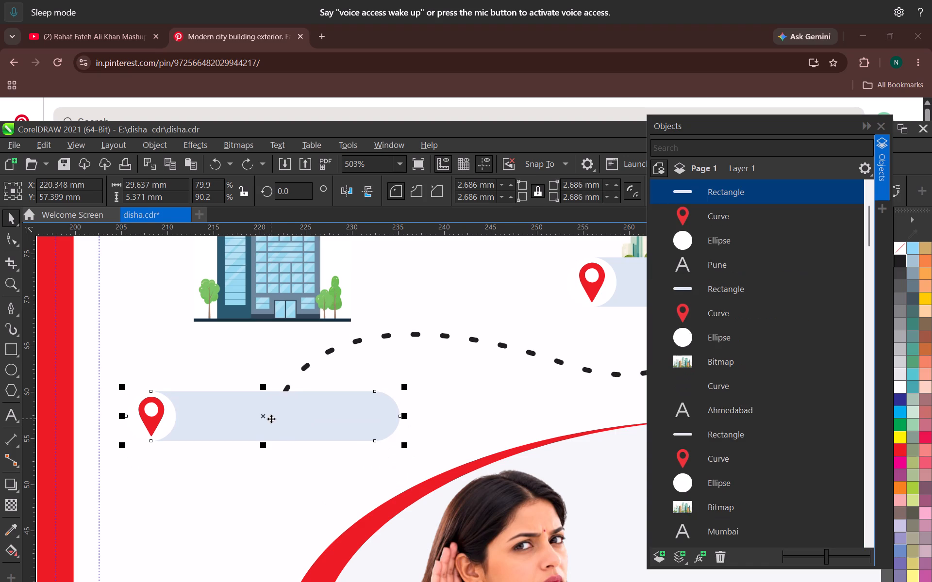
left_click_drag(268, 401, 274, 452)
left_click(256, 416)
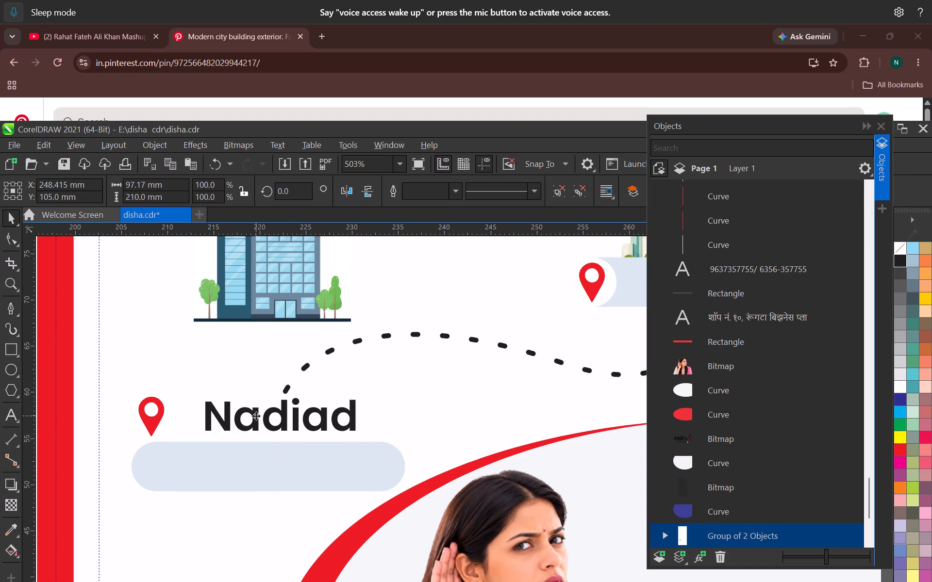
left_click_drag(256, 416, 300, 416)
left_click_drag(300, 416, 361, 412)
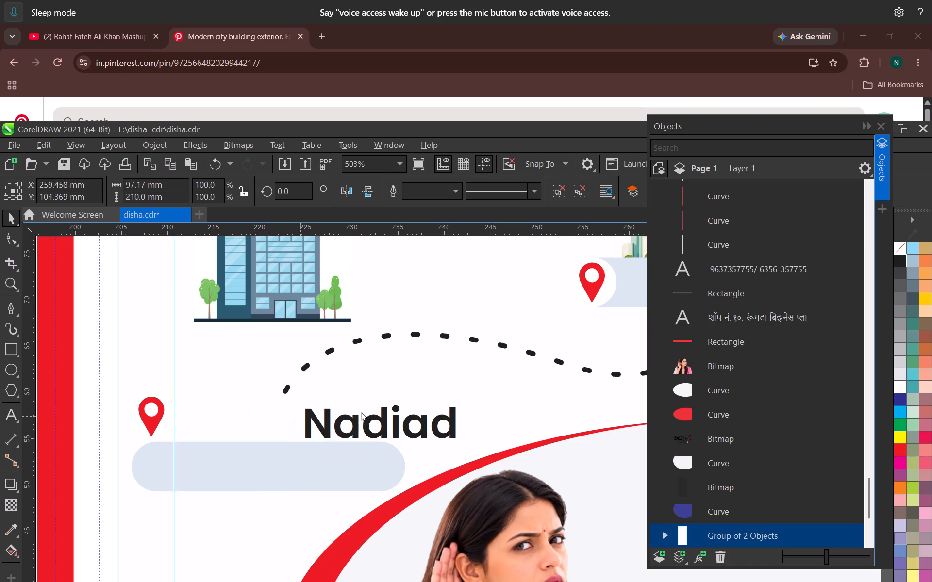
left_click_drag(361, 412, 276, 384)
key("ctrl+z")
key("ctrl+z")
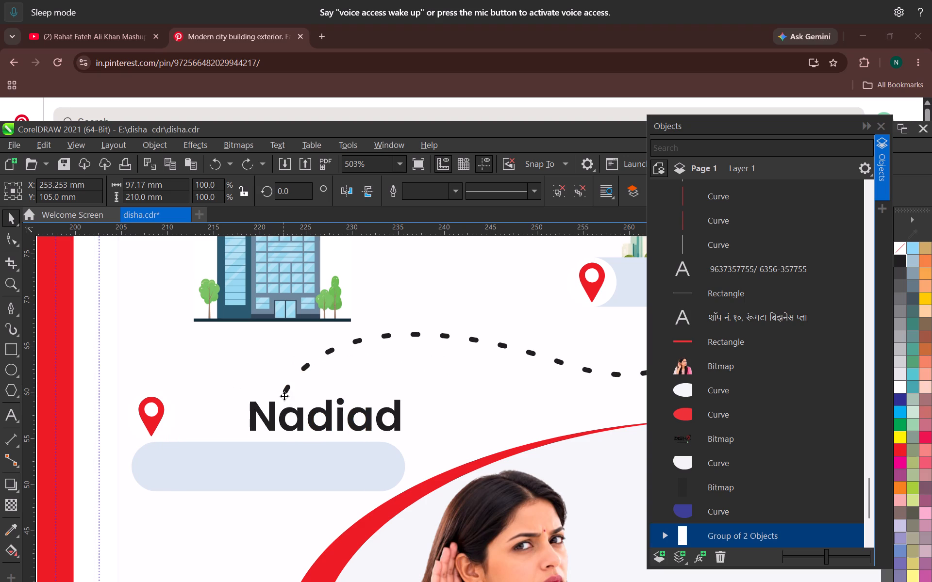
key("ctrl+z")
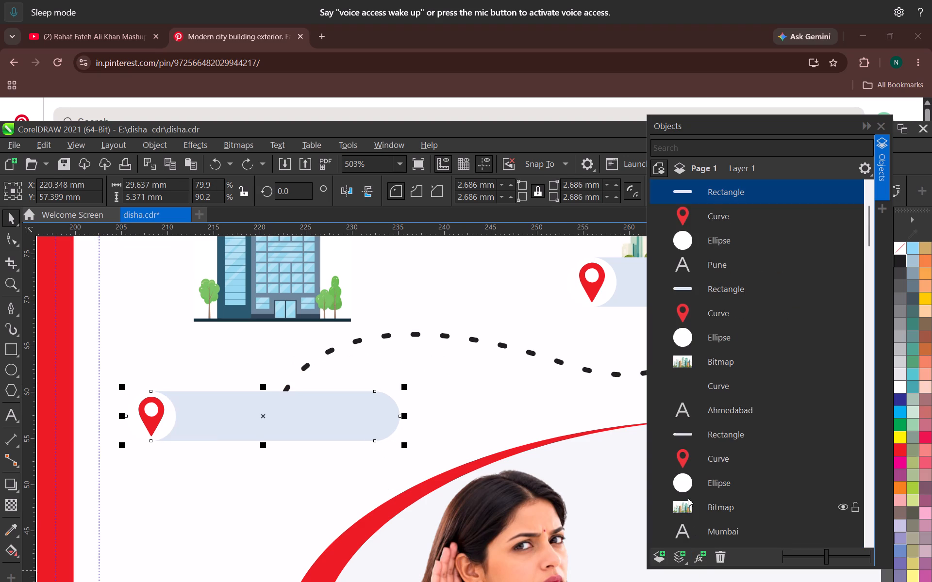
Take the Nadiad text out of its group at the bottom of Layer 1 and paste it on top of the label.
scroll(688, 498, "down", 14)
left_click(458, 404)
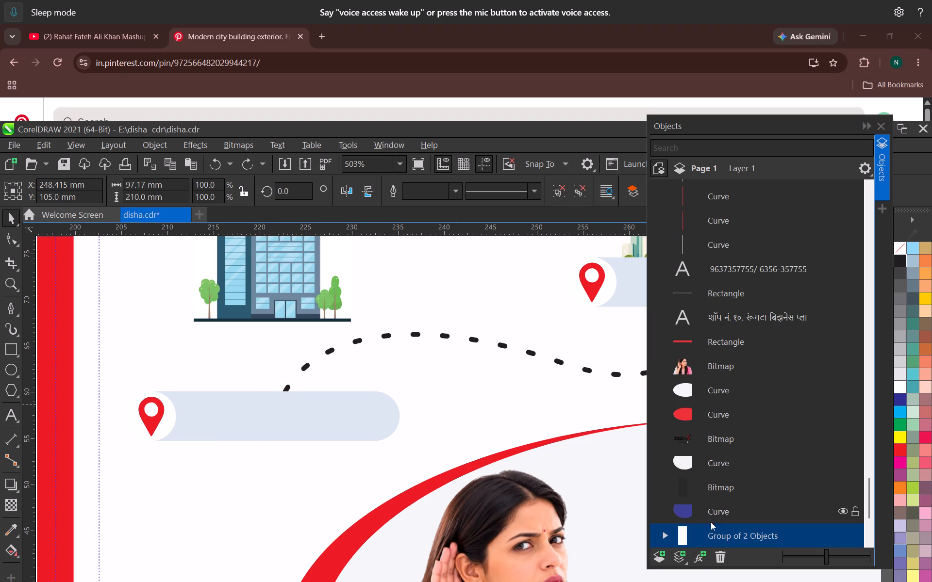
left_click(663, 537)
scroll(690, 517, "down", 4)
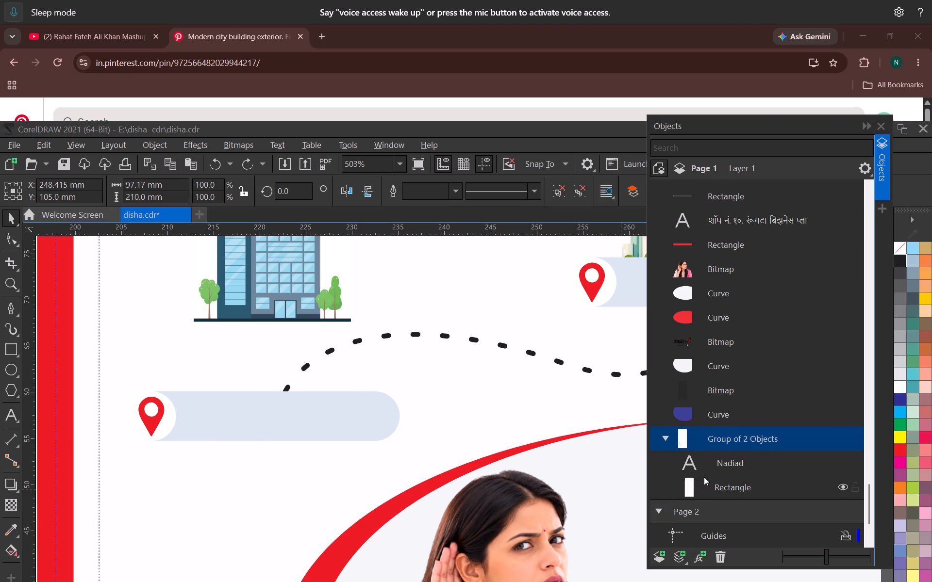
left_click(709, 464)
key("ctrl+x")
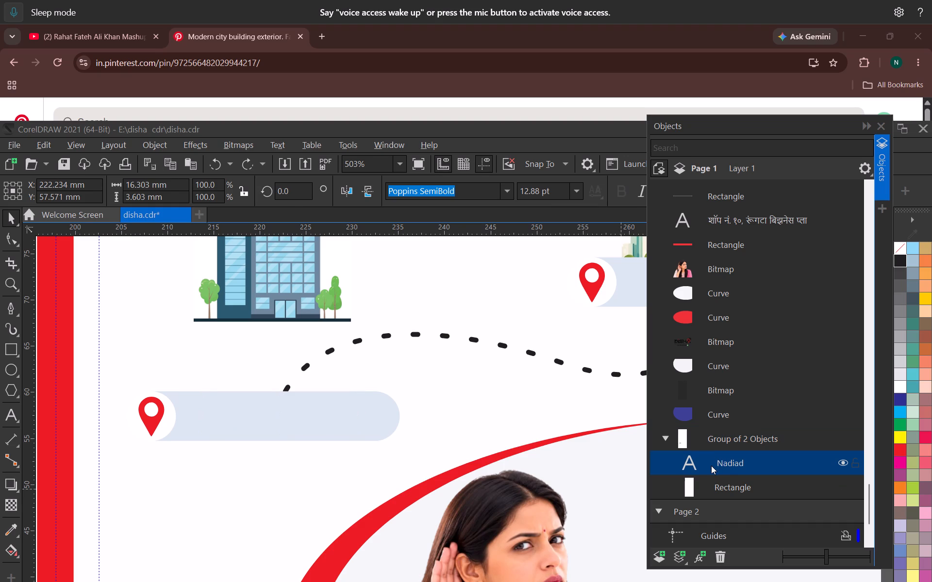
scroll(711, 451, "down", 1)
scroll(711, 450, "up", 2)
key("ctrl+v")
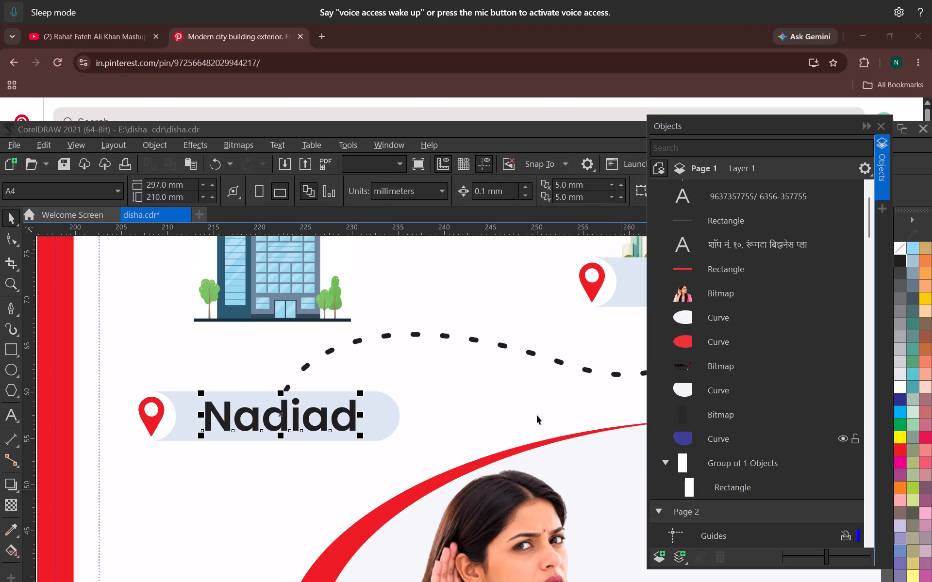
left_click(442, 380)
Lower the building bitmap so its base rests on the Nadiad label's upper edge, centred near X 221.4, Y 66.5 mm.
left_click(279, 281)
left_click_drag(285, 281, 277, 333)
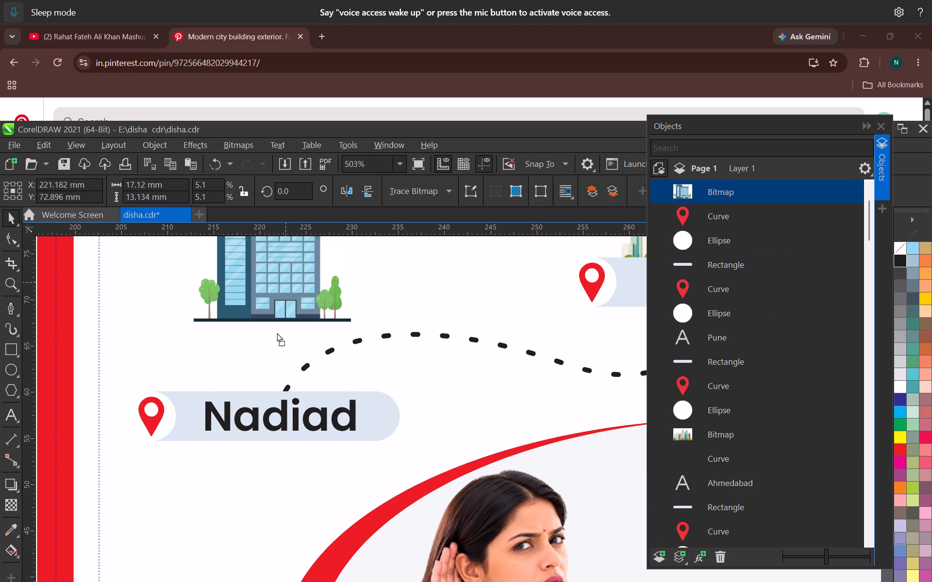
left_click_drag(277, 333, 287, 359)
key("Up")
key("Up")
key("Up")
key("Up")
key("Up")
key("Up")
key("Up")
key("Up")
key("Up")
key("Up")
key("Up")
key("Up")
key("Up")
key("Up")
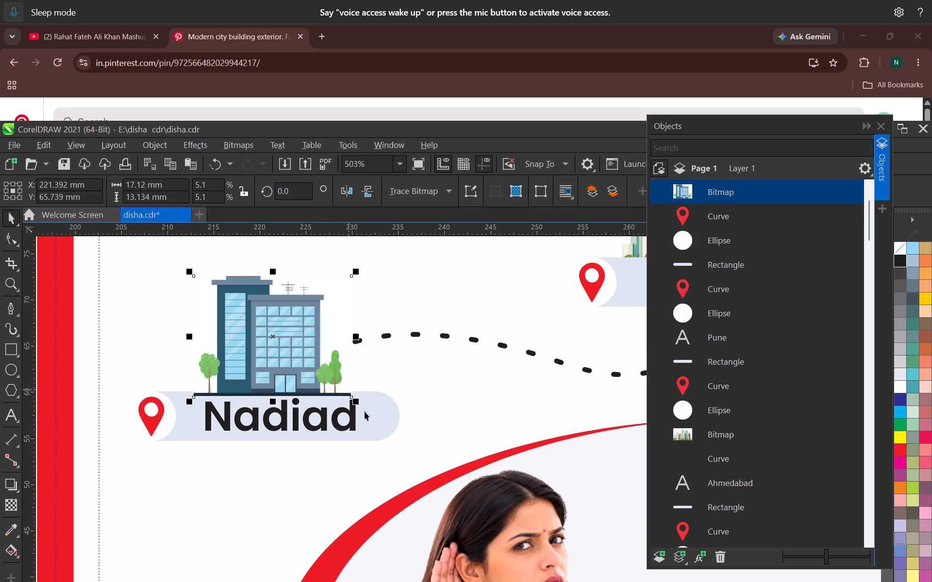
Move the building bitmap down the Layer 1 stacking order, below the Nashik objects and in among the lower run of rectangles and curves.
left_click_drag(686, 197, 692, 357)
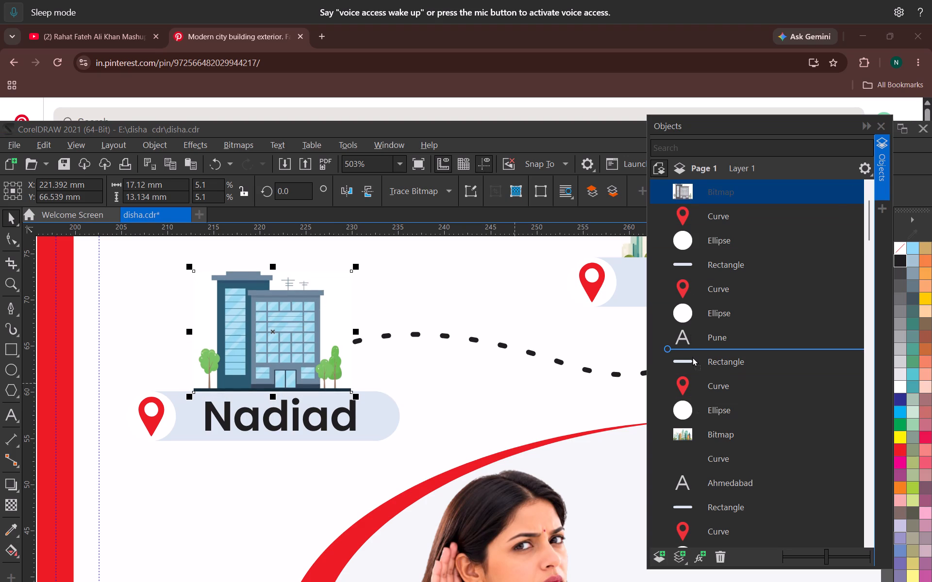
left_click_drag(692, 357, 692, 356)
left_click_drag(672, 341, 675, 353)
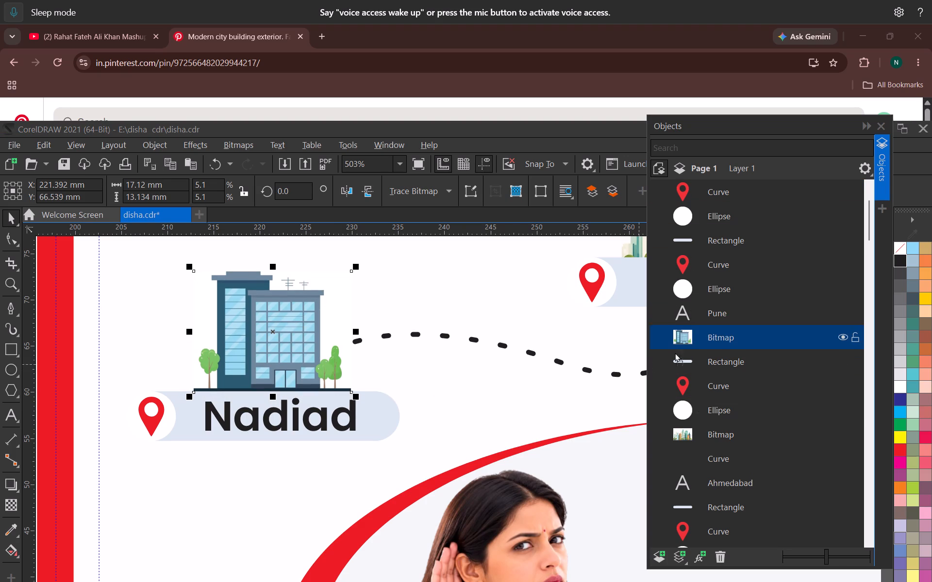
left_click_drag(675, 353, 672, 470)
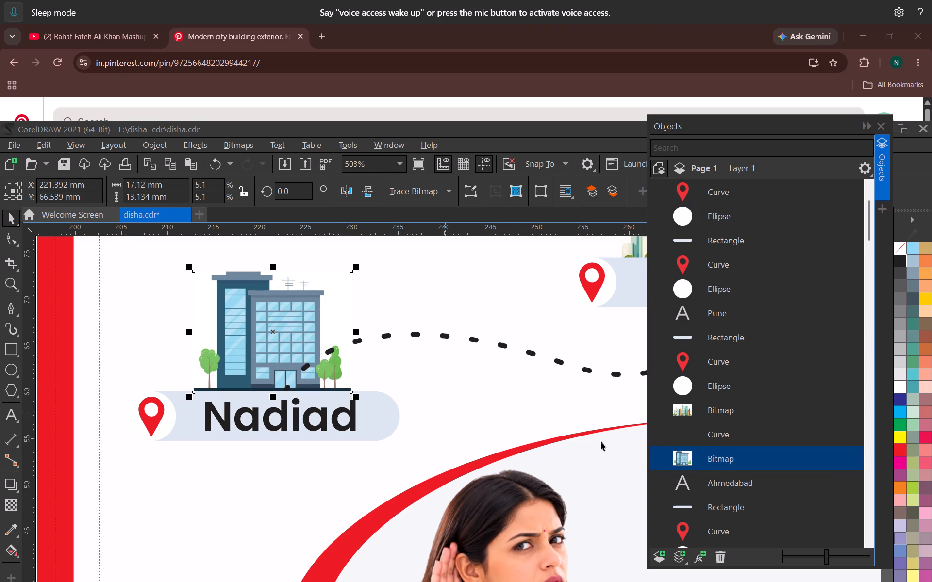
scroll(690, 456, "down", 4)
left_click_drag(677, 366, 676, 329)
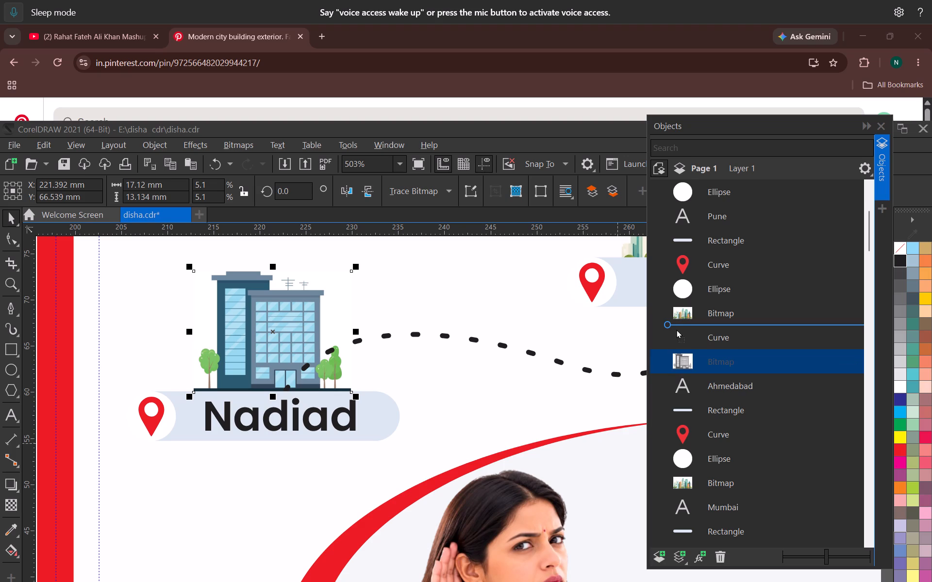
left_click_drag(676, 329, 677, 326)
left_click_drag(680, 340, 676, 455)
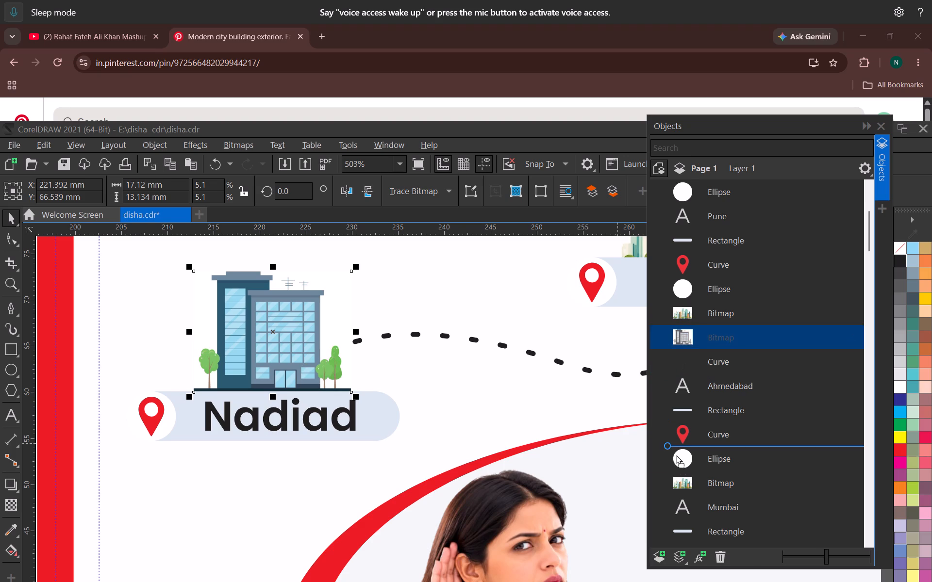
left_click_drag(676, 455, 681, 469)
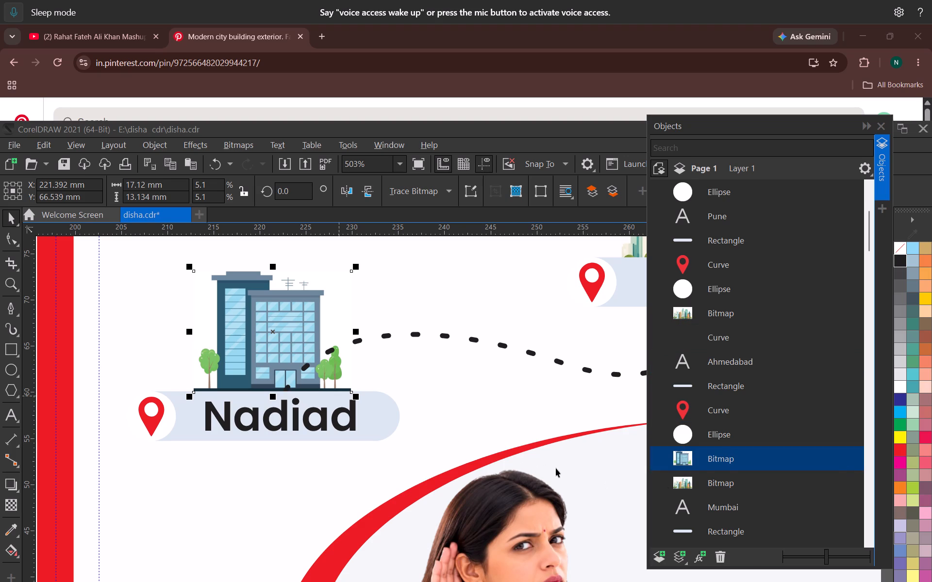
scroll(723, 460, "down", 4)
left_click_drag(678, 364, 684, 514)
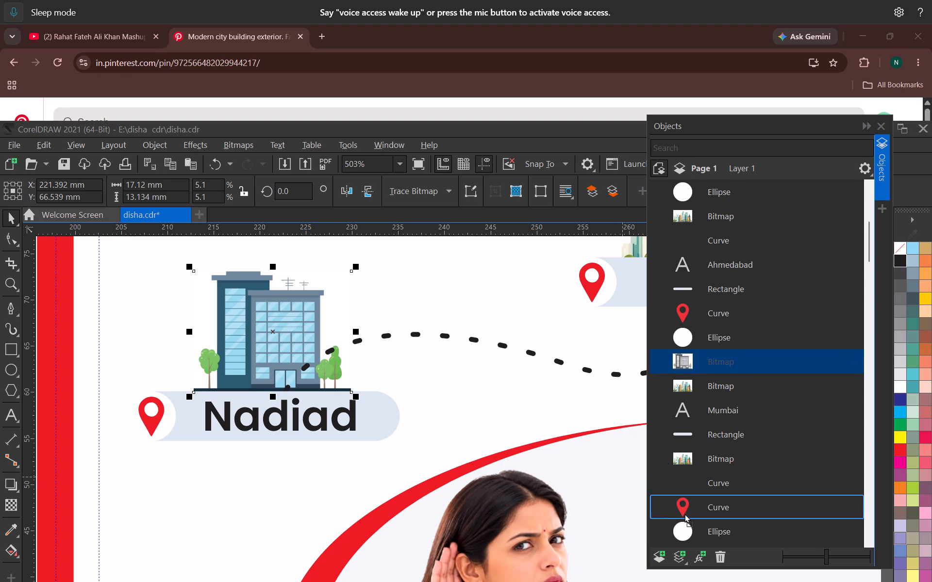
left_click_drag(684, 514, 694, 434)
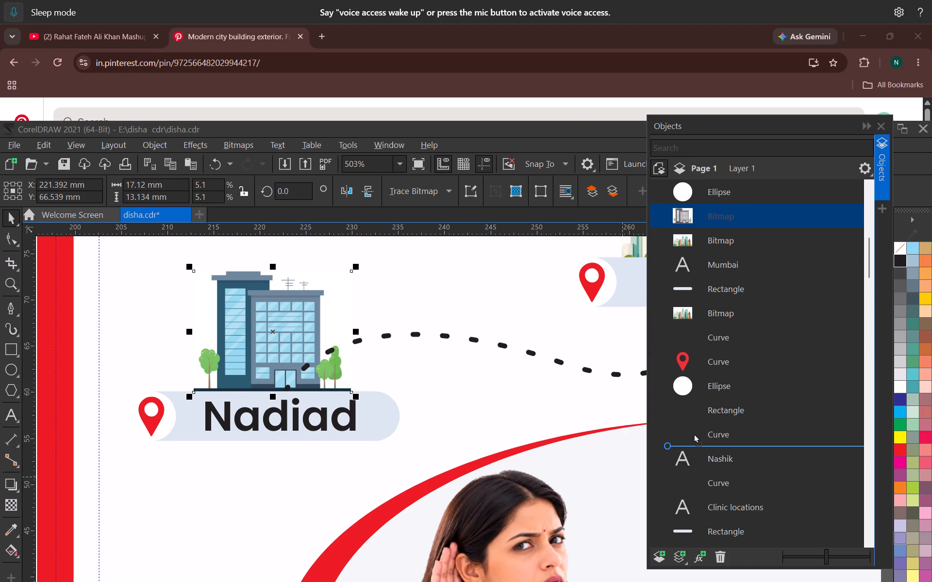
left_click_drag(694, 434, 695, 442)
left_click_drag(700, 438, 711, 561)
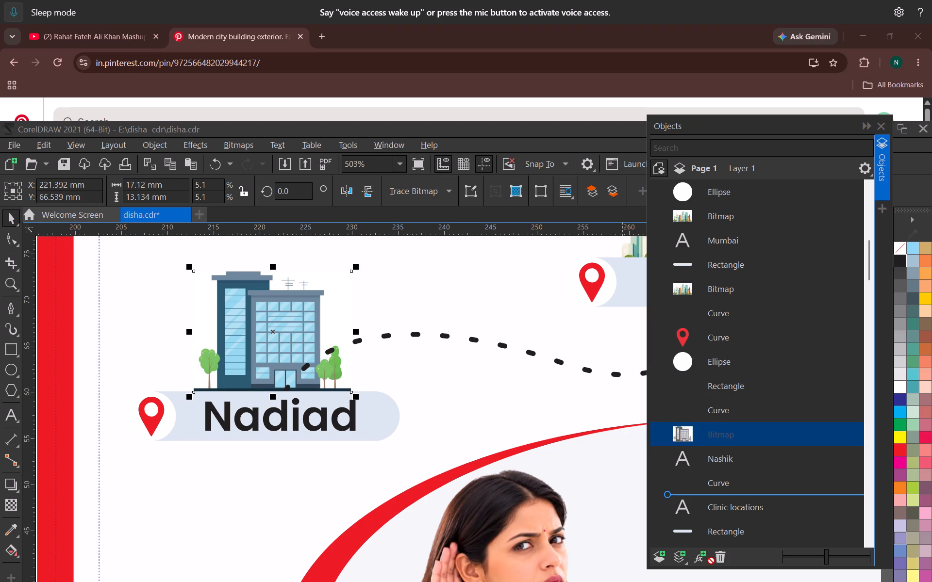
left_click_drag(711, 561, 707, 464)
left_click_drag(706, 462, 706, 532)
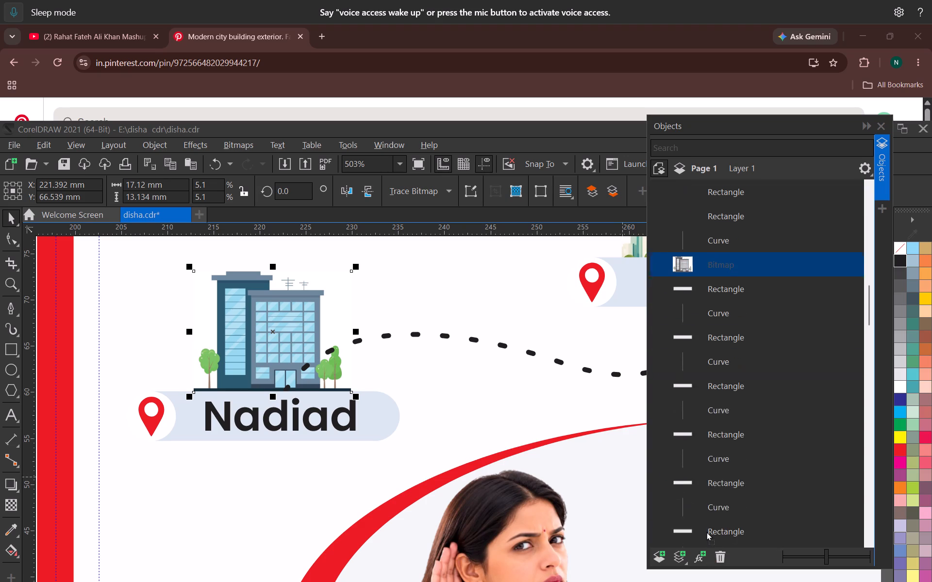
left_click_drag(706, 532, 716, 484)
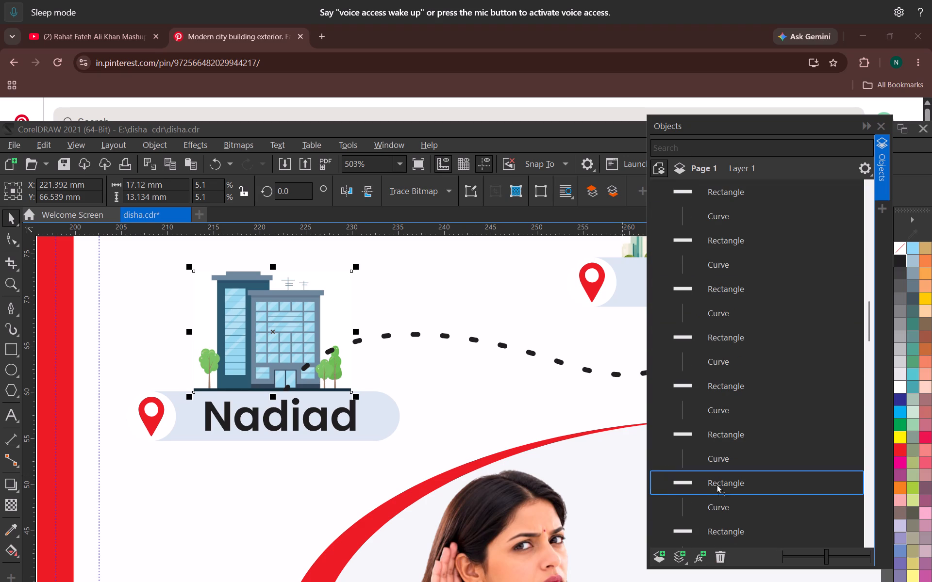
left_click_drag(716, 484, 718, 488)
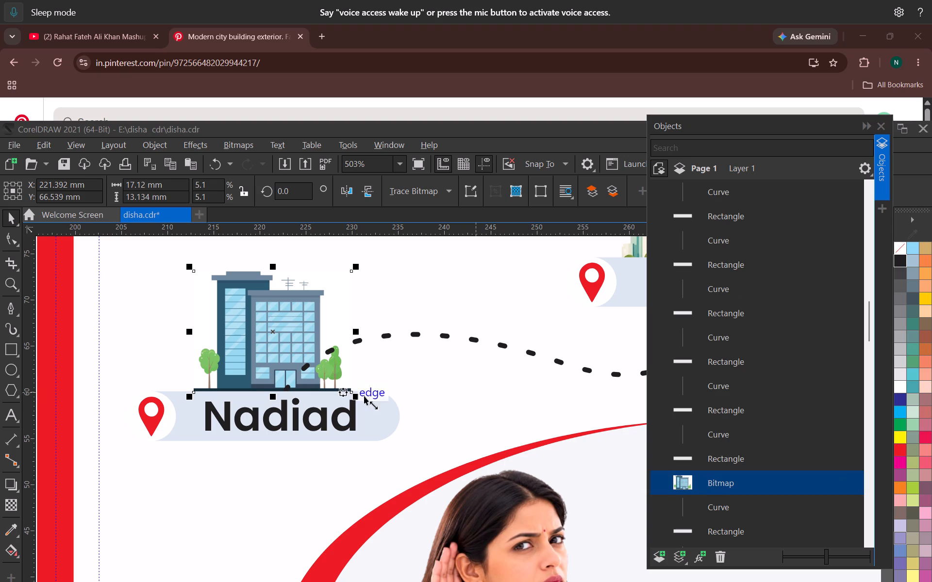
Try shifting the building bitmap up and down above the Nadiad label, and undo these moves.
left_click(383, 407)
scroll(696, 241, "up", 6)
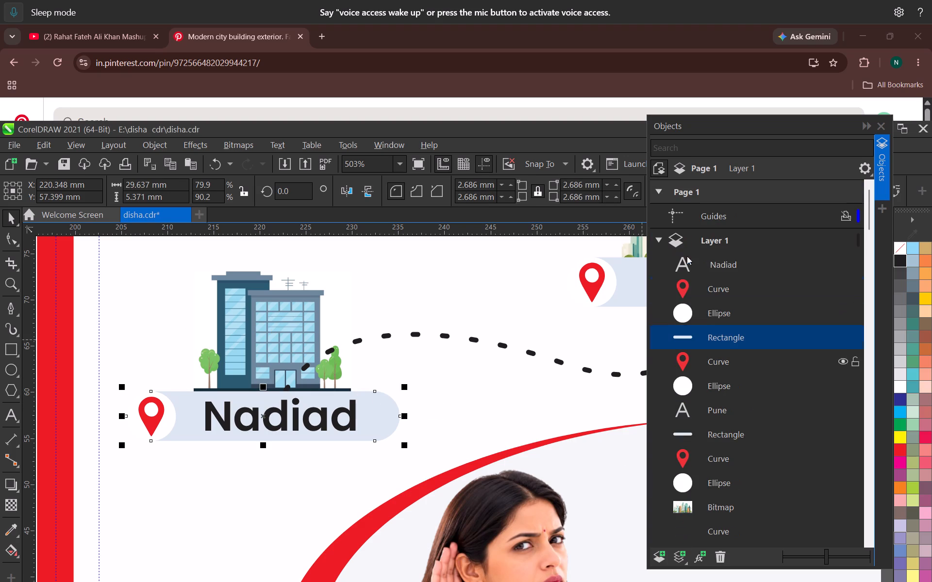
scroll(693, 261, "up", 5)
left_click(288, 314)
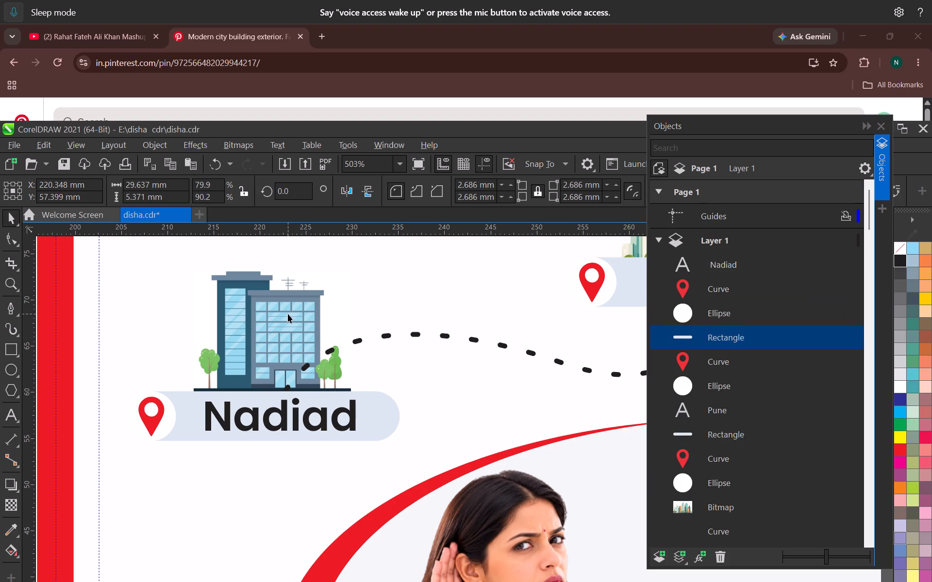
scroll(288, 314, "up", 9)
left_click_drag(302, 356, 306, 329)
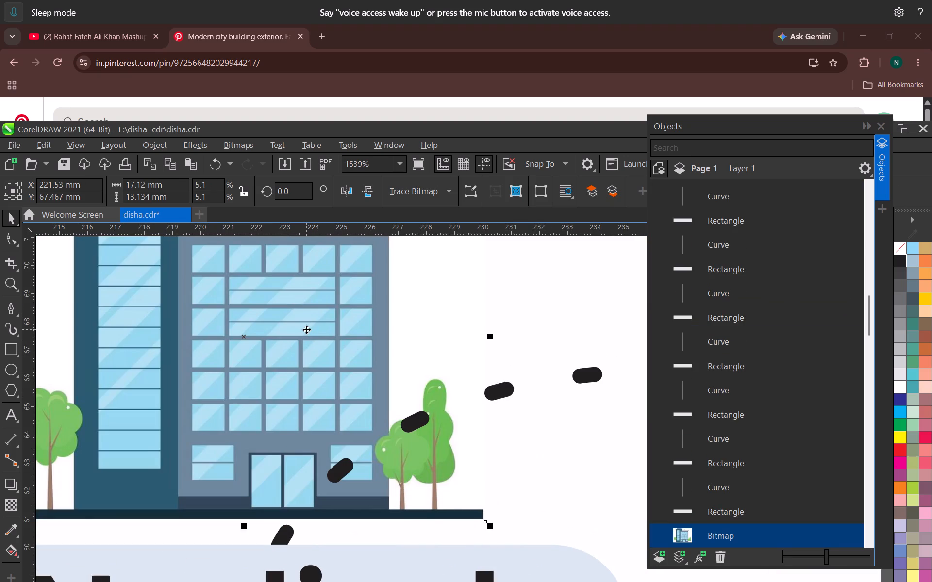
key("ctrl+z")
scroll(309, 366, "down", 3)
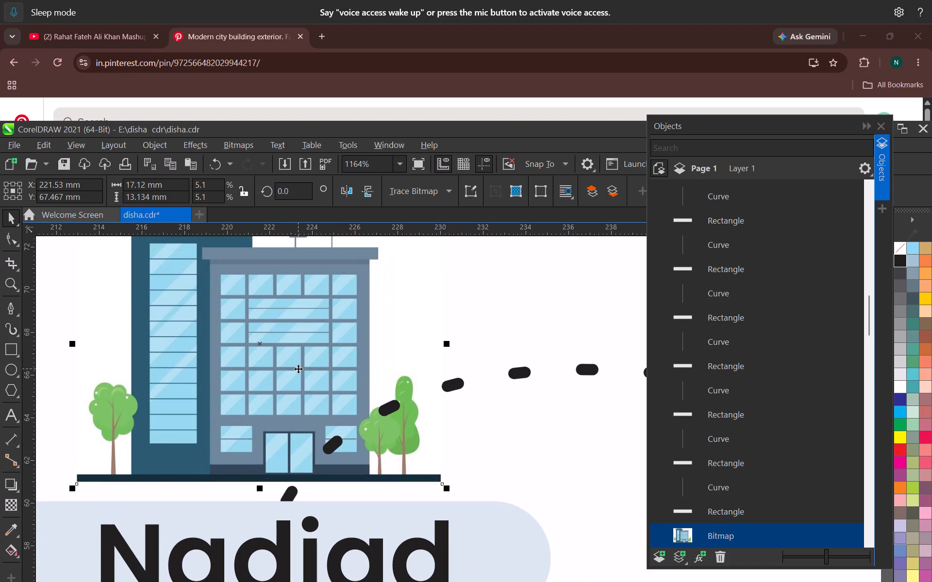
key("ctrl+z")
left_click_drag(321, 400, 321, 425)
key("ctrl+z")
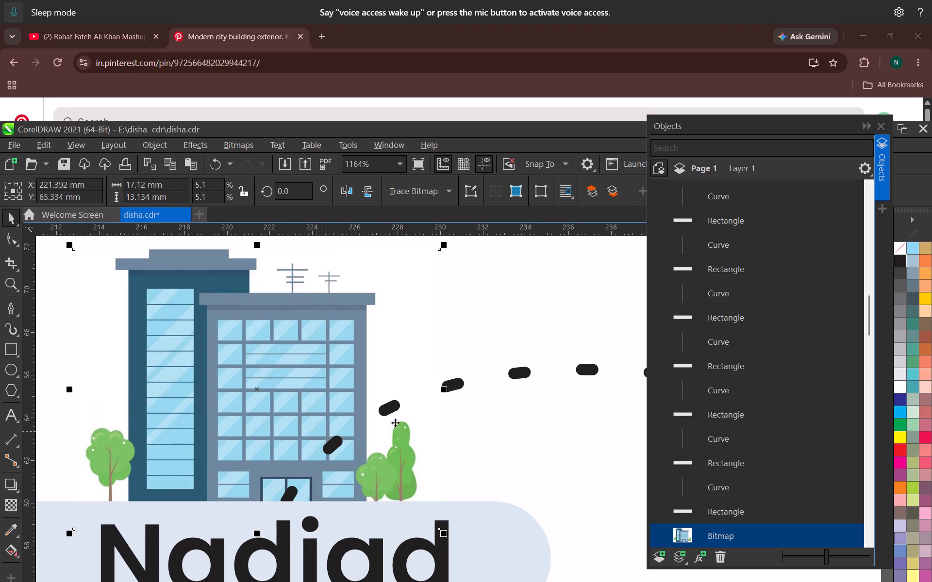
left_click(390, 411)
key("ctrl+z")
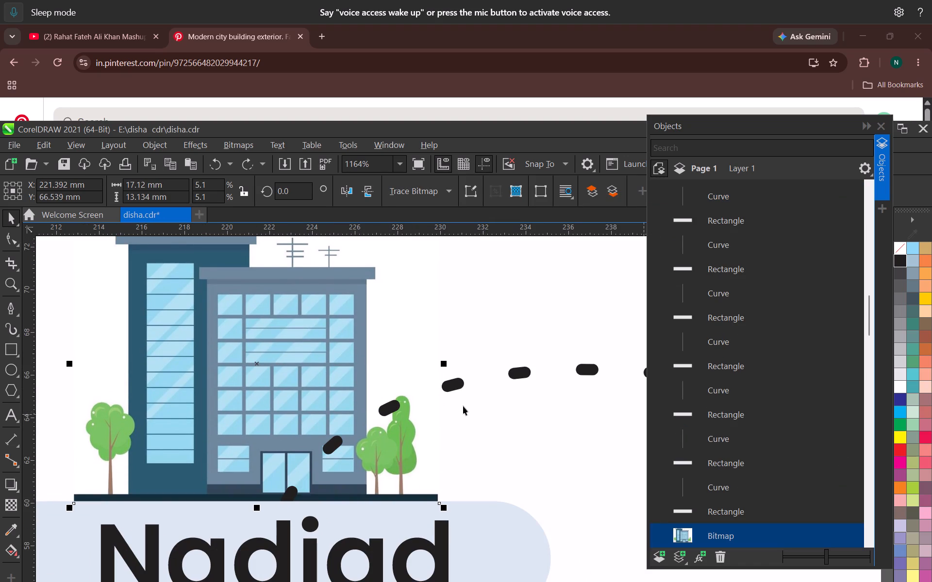
Send the dotted path between Pune and Nadiad behind the building bitmap, placing it just under the १०. text in the stacking order.
left_click(453, 383)
left_click_drag(695, 191, 672, 453)
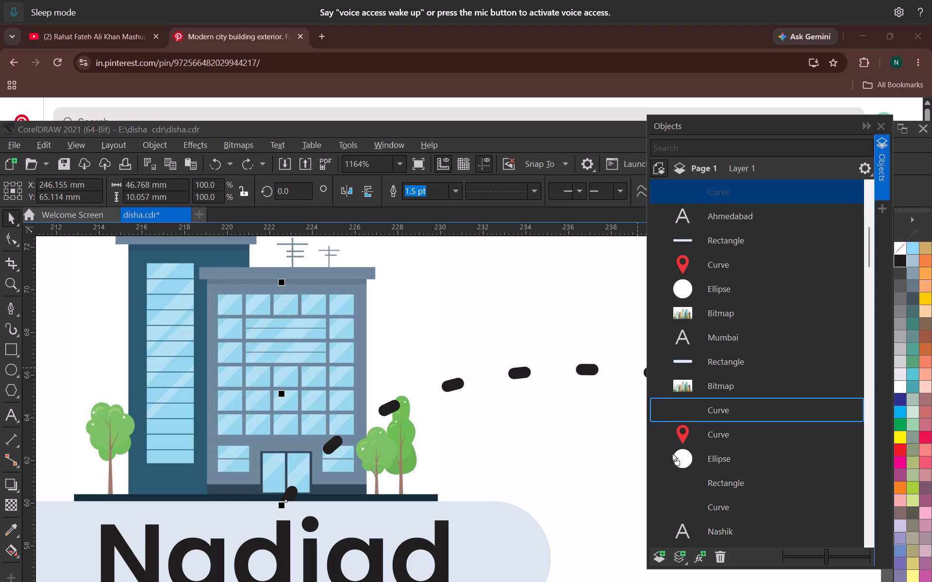
left_click_drag(672, 453, 680, 532)
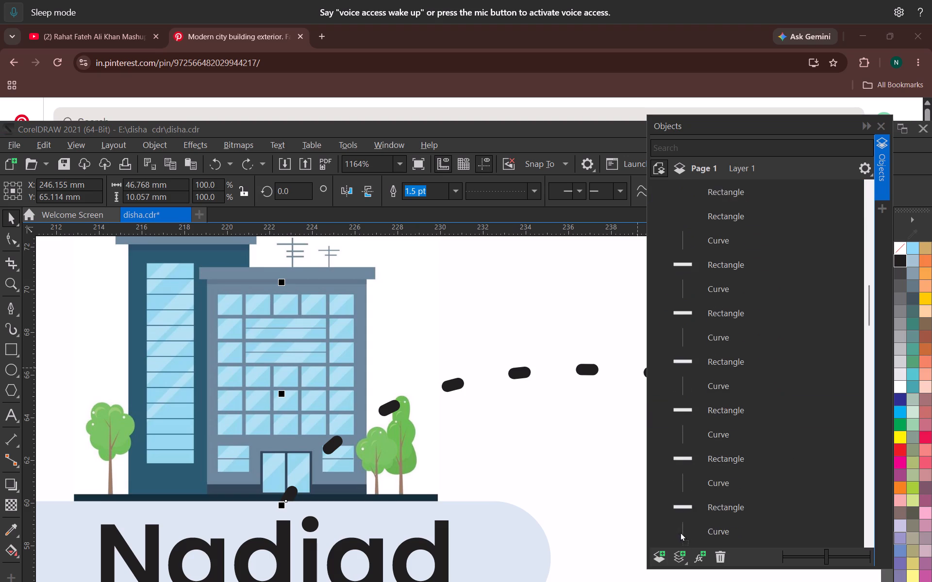
left_click_drag(680, 532, 678, 409)
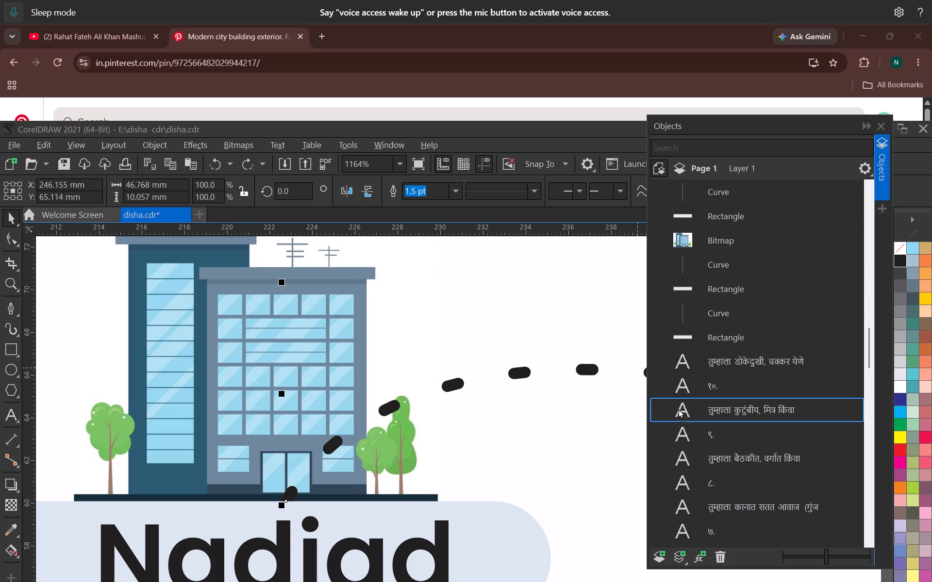
left_click_drag(678, 409, 680, 402)
Examine the clinic locations panel as a whole, checking the five illustrations, labels and dotted paths.
scroll(505, 431, "down", 13)
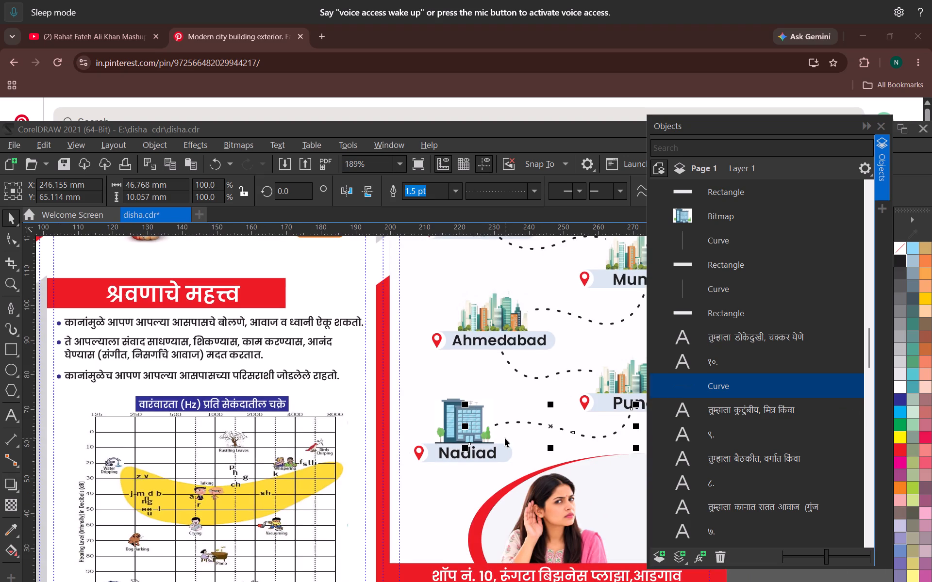
middle_click_drag(493, 439, 384, 442)
scroll(531, 445, "down", 2)
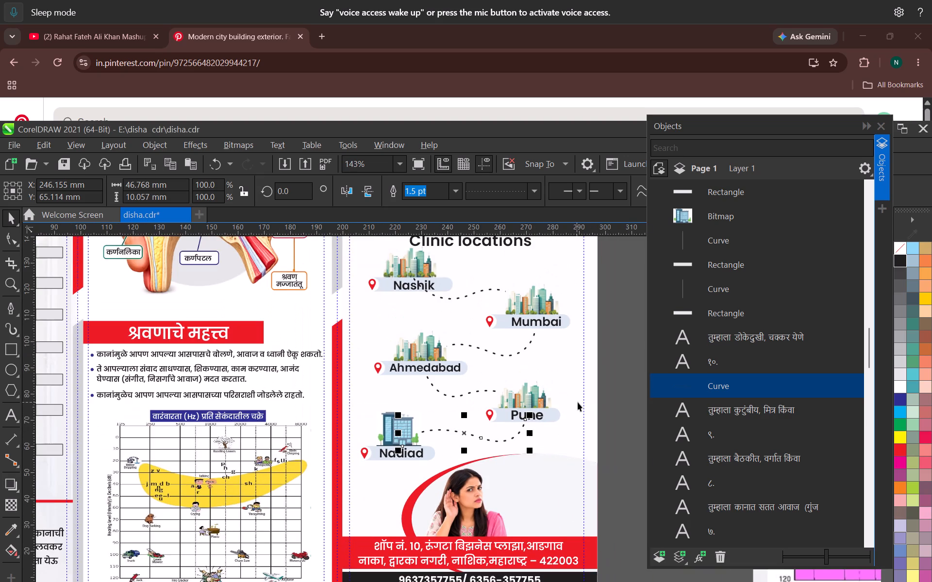
scroll(585, 408, "up", 4)
scroll(577, 413, "down", 8)
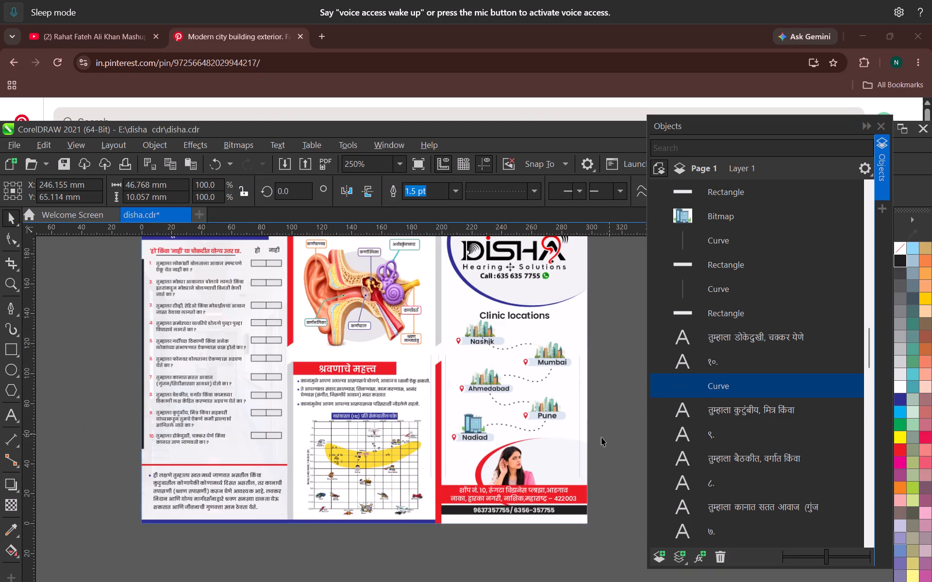
left_click(595, 431)
scroll(571, 423, "up", 5)
middle_click_drag(561, 422, 491, 469)
scroll(489, 473, "up", 2)
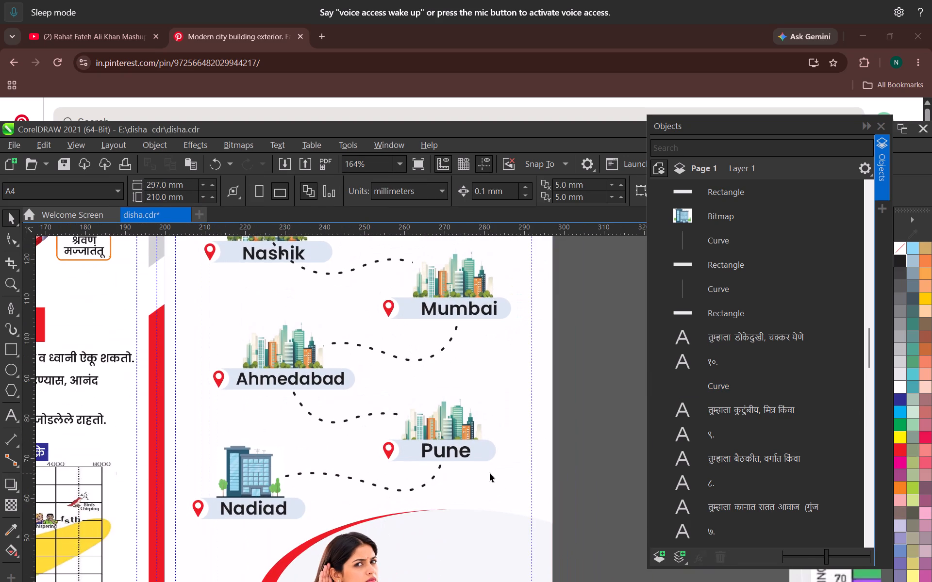
Save the brochure document.
key("ctrl+s")
Switch to Chrome, browse from the related skyscraper pin to the Flat Comic Style building pin on Pinterest, and copy its image.
key("alt+Tab")
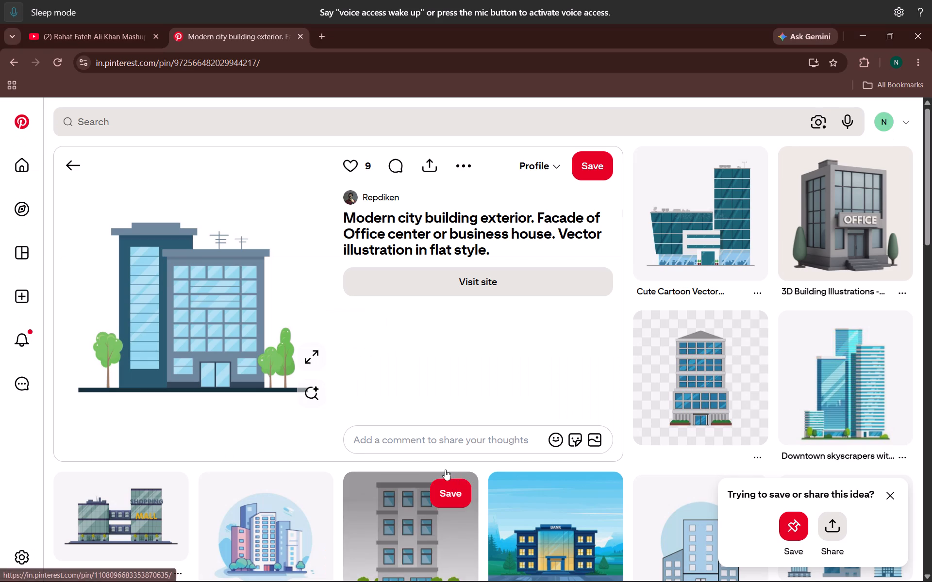
left_click(812, 368)
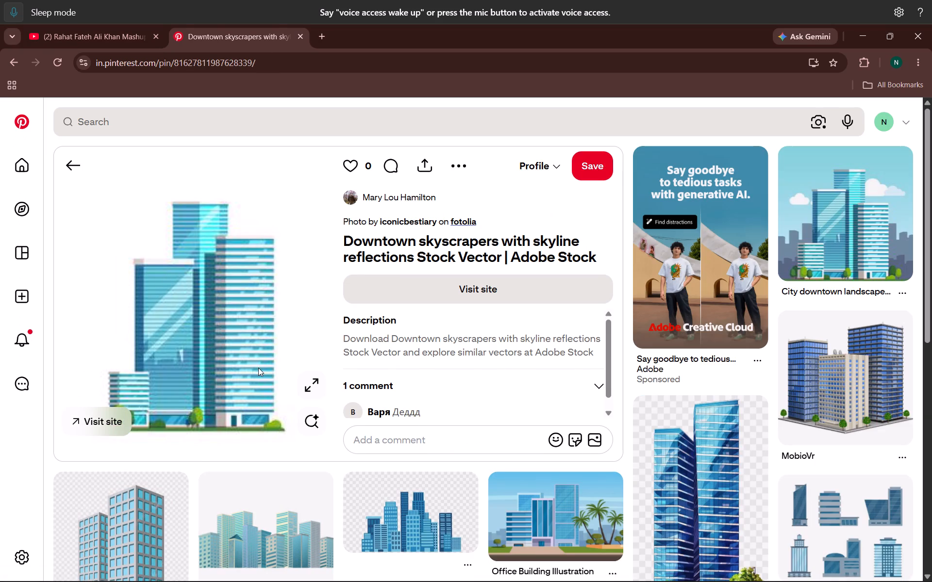
scroll(258, 368, "down", 2)
left_click(136, 437)
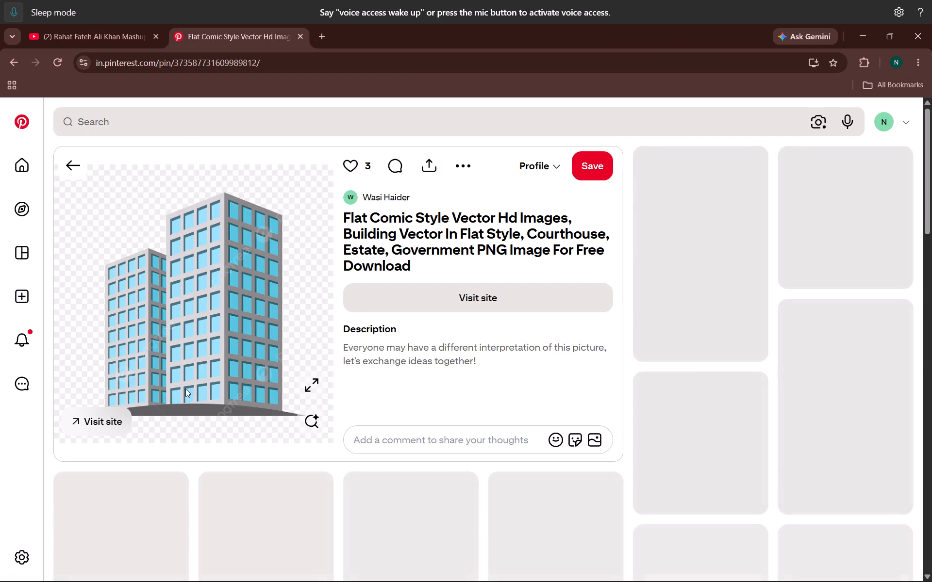
right_click(217, 306)
left_click(242, 362)
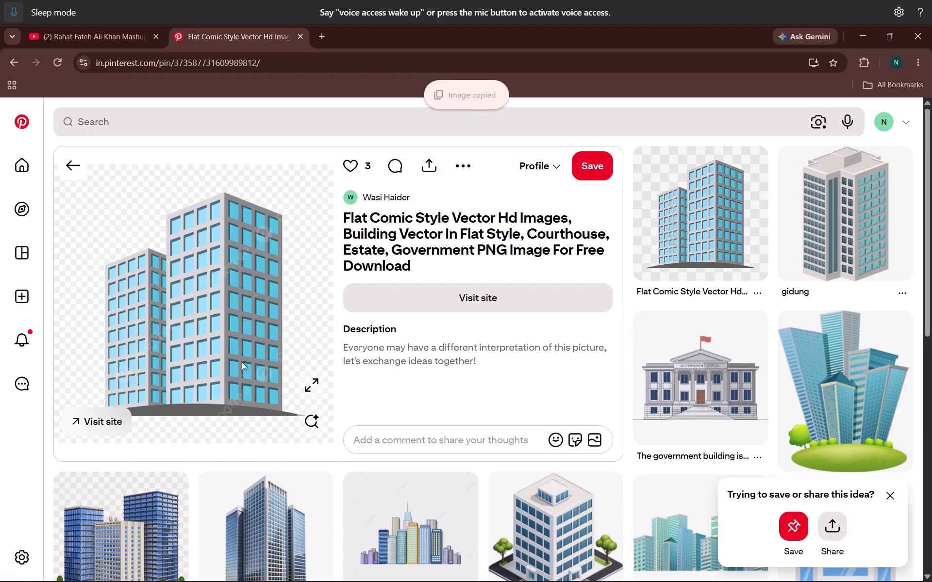
Switch to CorelDRAW and replace the cityscape bitmap behind the Mumbai label by pasting in the copied twin-tower building image.
key("alt+Tab")
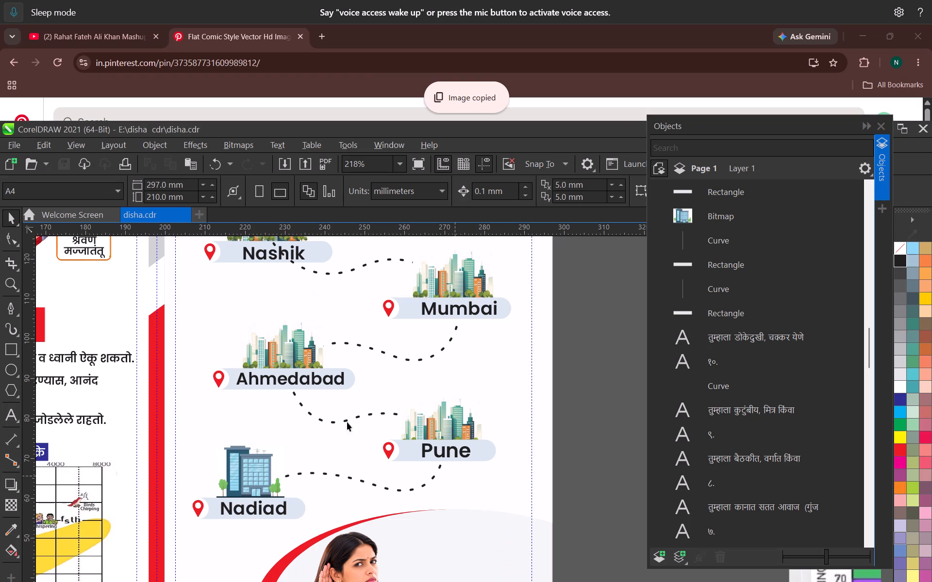
left_click(459, 275)
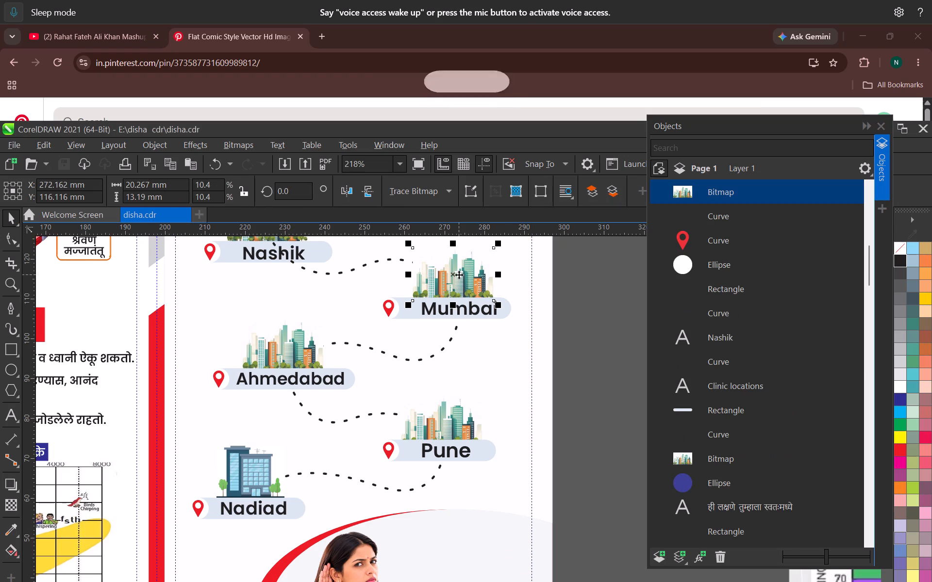
key("Delete")
key("ctrl+v")
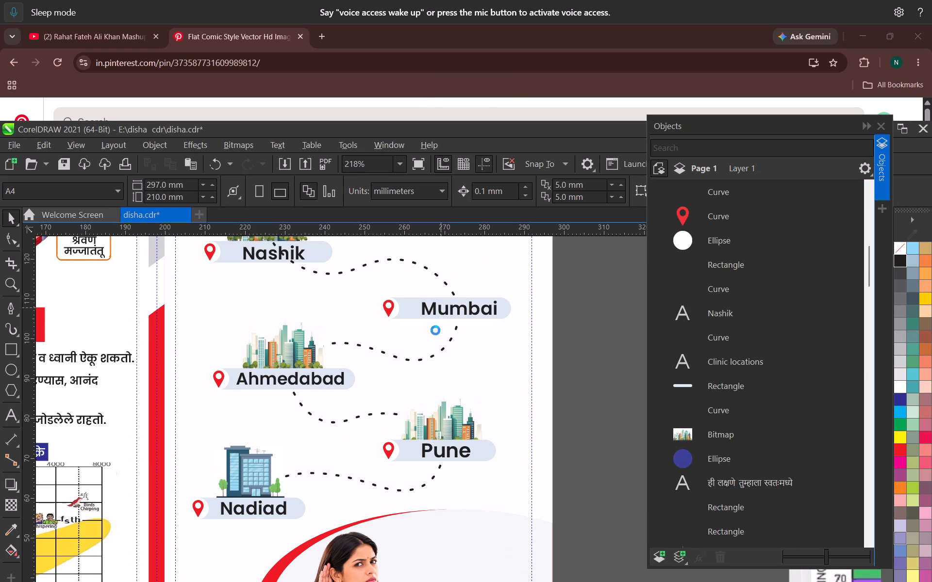
With the Shape tool, crop the pasted image's left edge in to the shorter tower's outer wall.
scroll(431, 350, "down", 16)
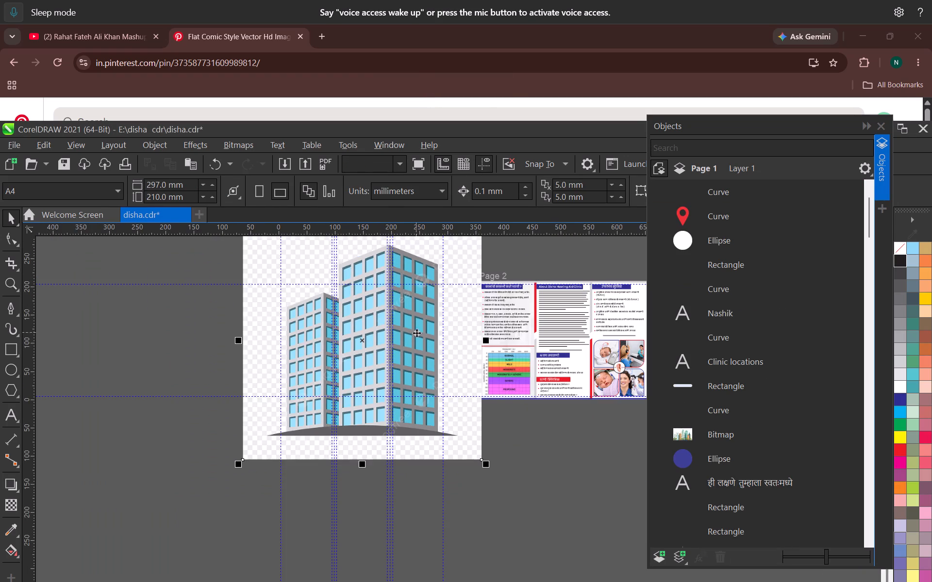
scroll(303, 339, "down", 4)
middle_click_drag(325, 309, 308, 337)
scroll(325, 309, "up", 7)
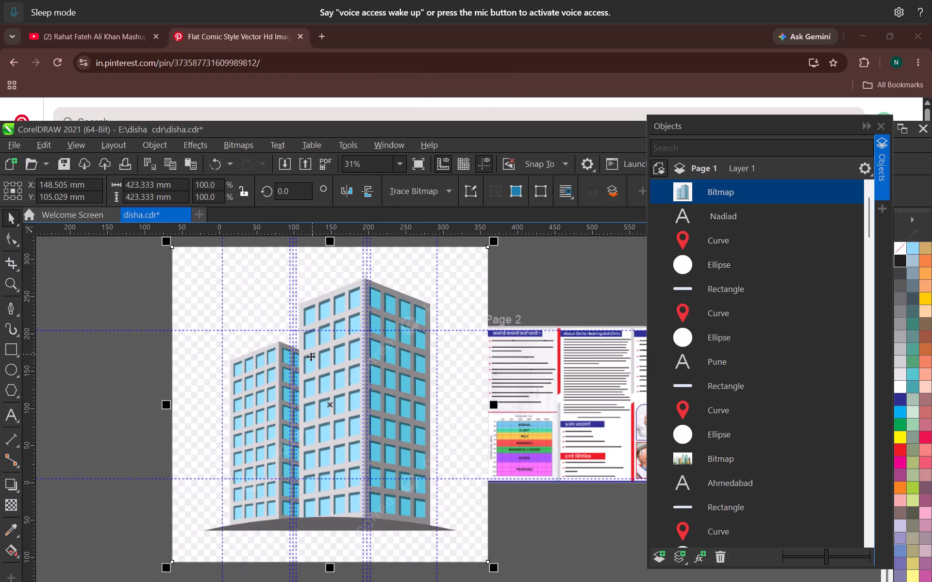
left_click(7, 241)
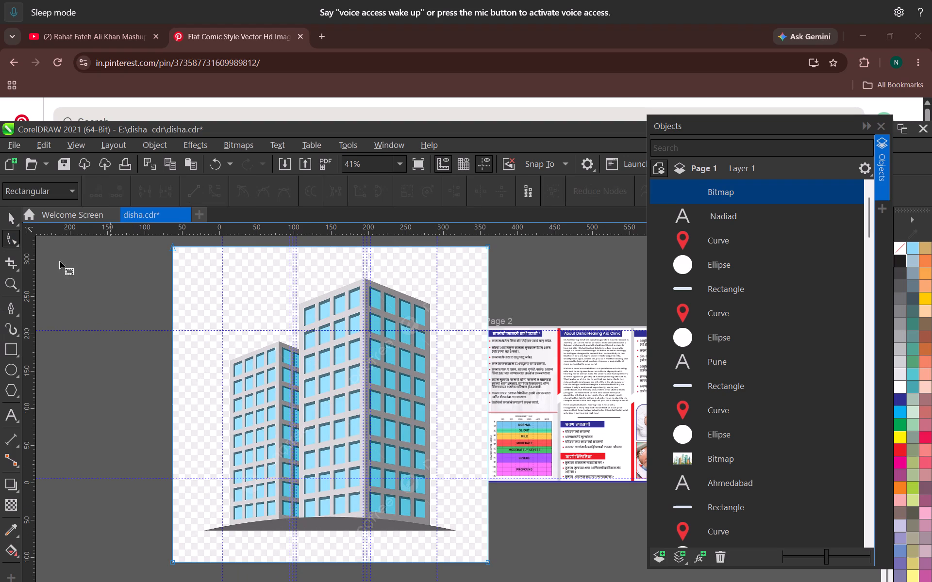
scroll(169, 256, "down", 2)
left_click_drag(153, 244, 198, 485)
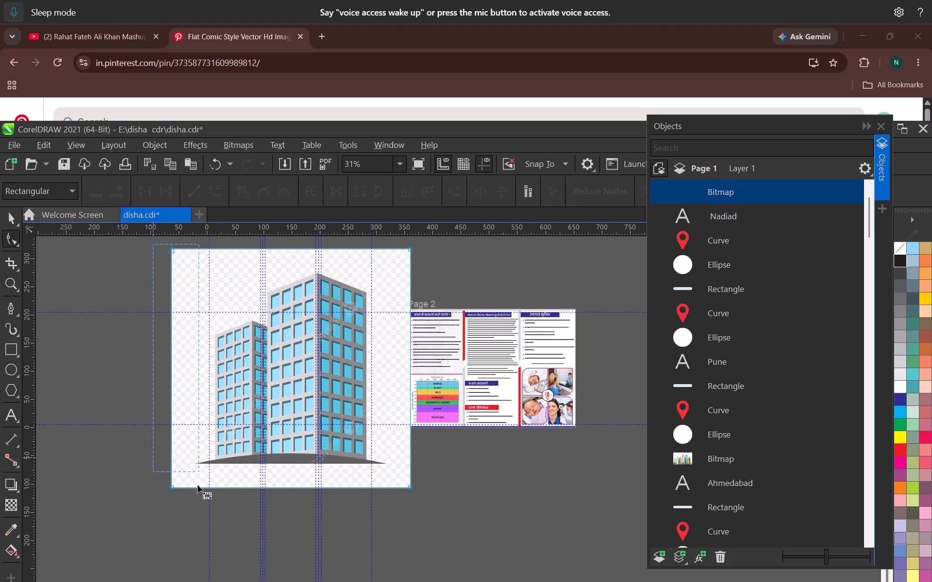
left_click_drag(198, 485, 197, 492)
left_click_drag(171, 487, 214, 484)
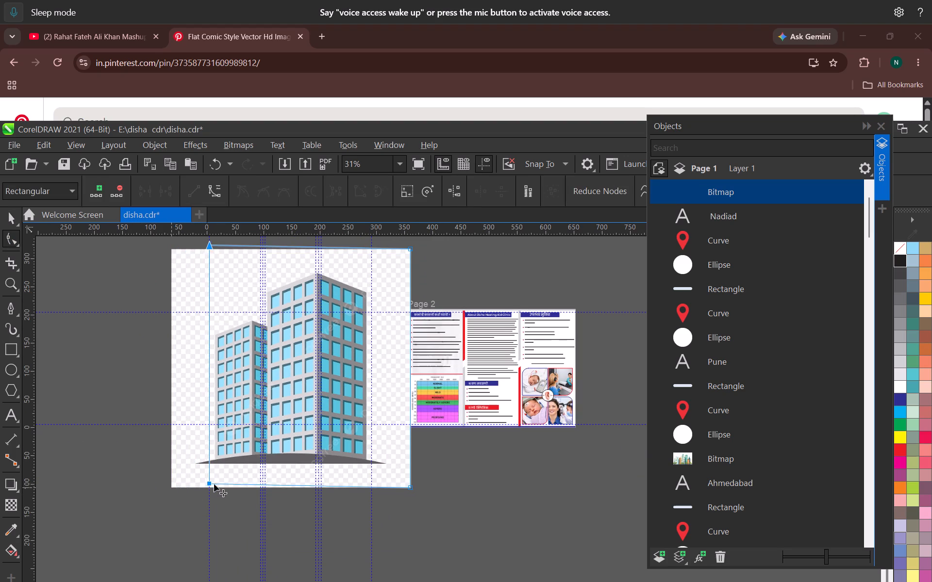
left_click_drag(214, 484, 210, 486)
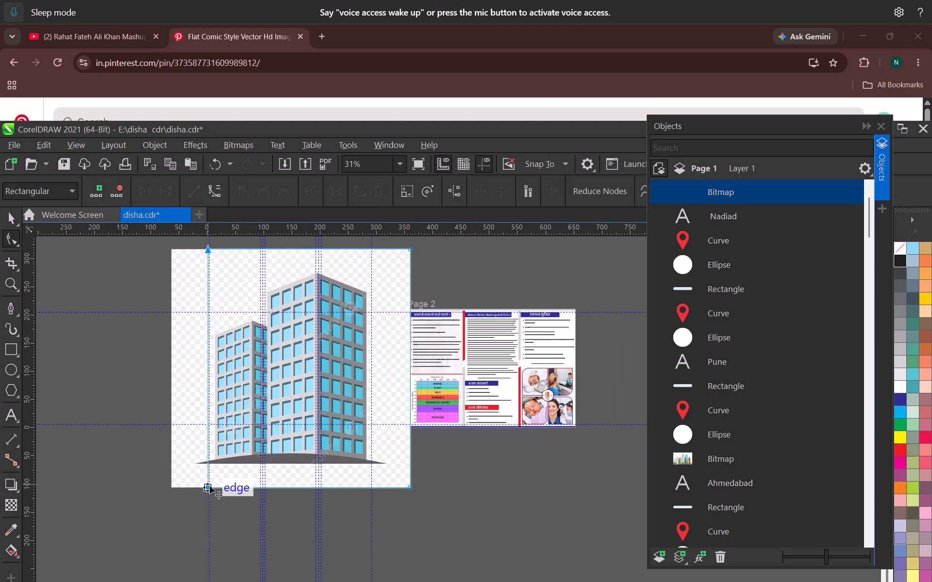
left_click_drag(210, 486, 215, 490)
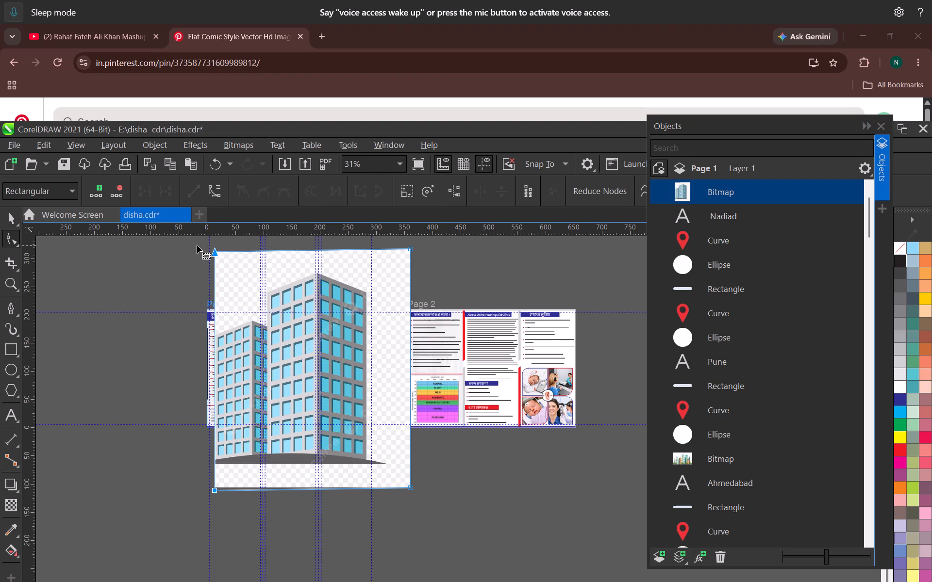
Lower the image's top crop edge to the peak of the taller tower.
left_click_drag(195, 243, 422, 285)
scroll(390, 234, "up", 8)
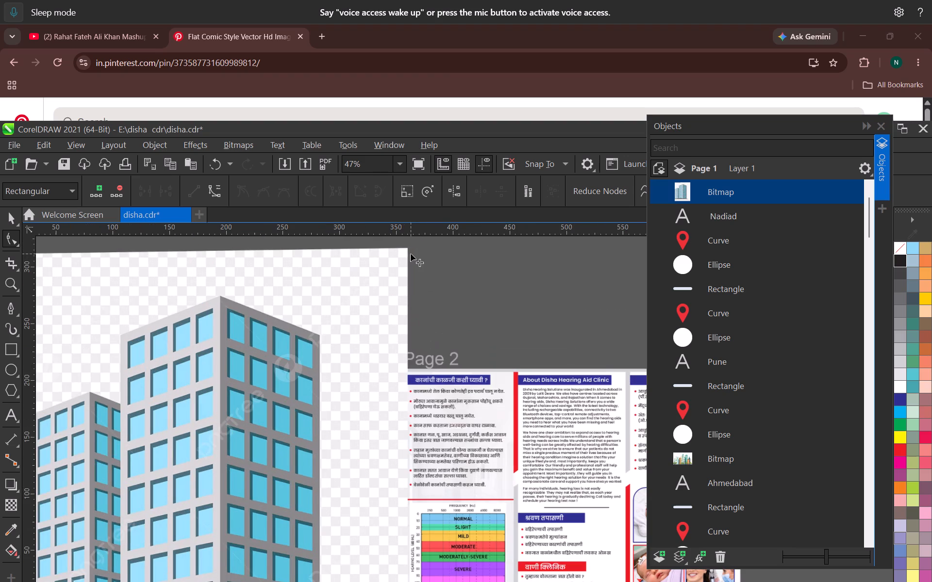
left_click_drag(406, 248, 406, 286)
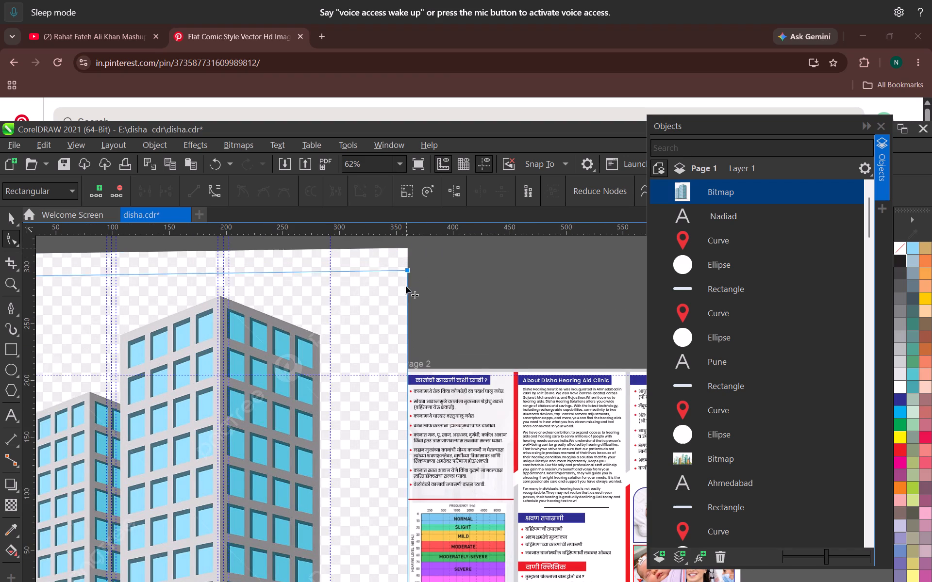
left_click_drag(406, 286, 407, 293)
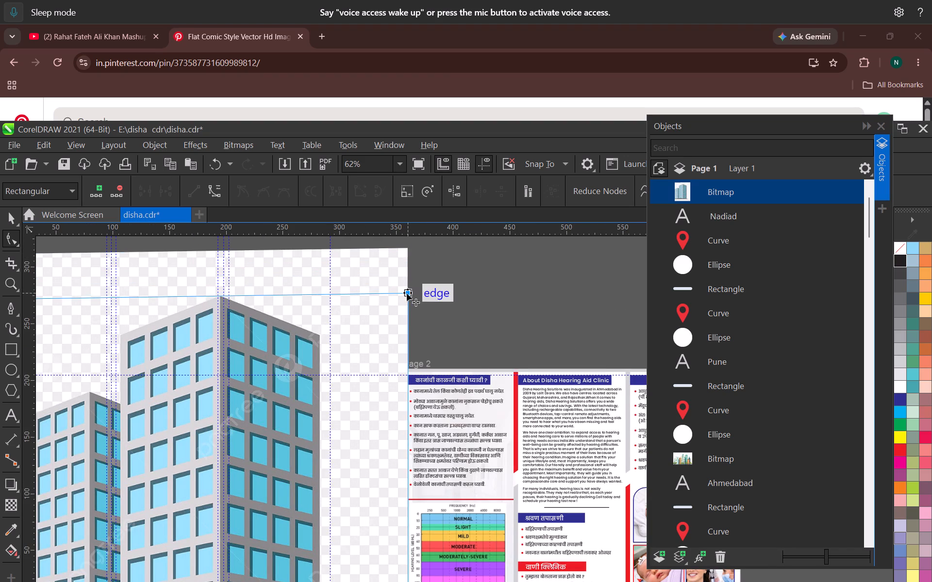
Crop the image's right edge in to the taller tower's outer wall.
scroll(409, 311, "down", 5)
scroll(403, 395, "down", 4)
left_click_drag(372, 304, 478, 560)
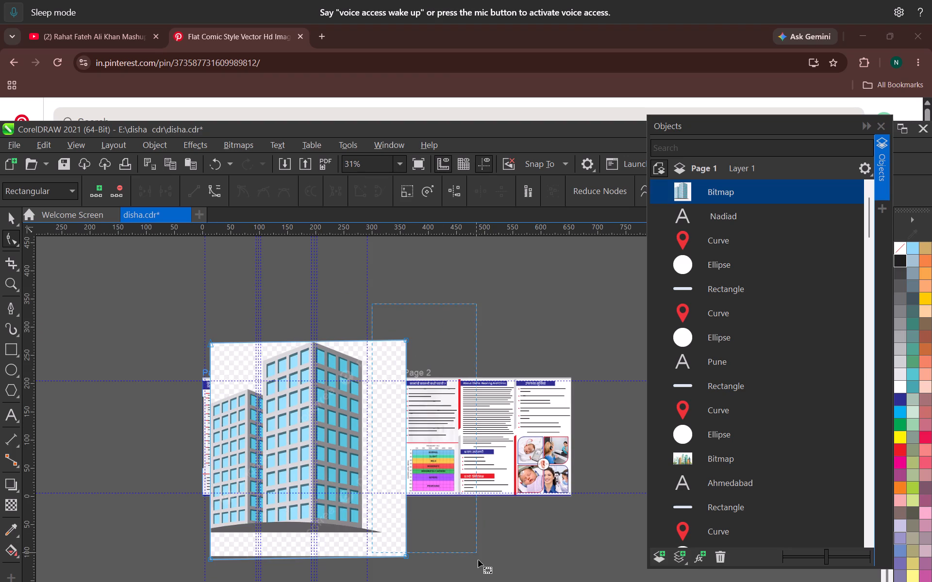
left_click_drag(478, 560, 478, 566)
left_click_drag(403, 556, 372, 558)
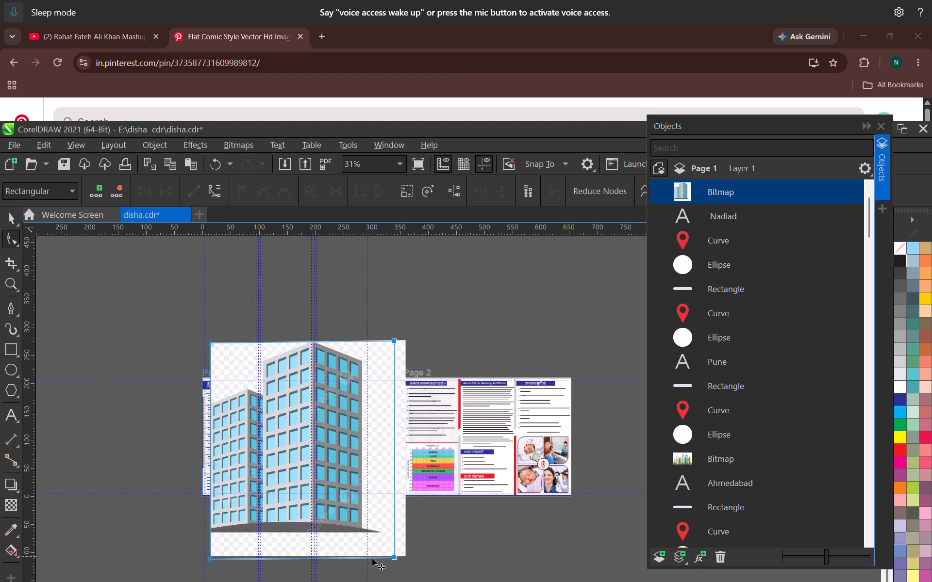
left_click_drag(372, 558, 359, 556)
Raise the image's bottom crop edge to the base of the buildings.
middle_click_drag(341, 541, 358, 473)
scroll(349, 479, "up", 2)
left_click_drag(184, 480, 343, 506)
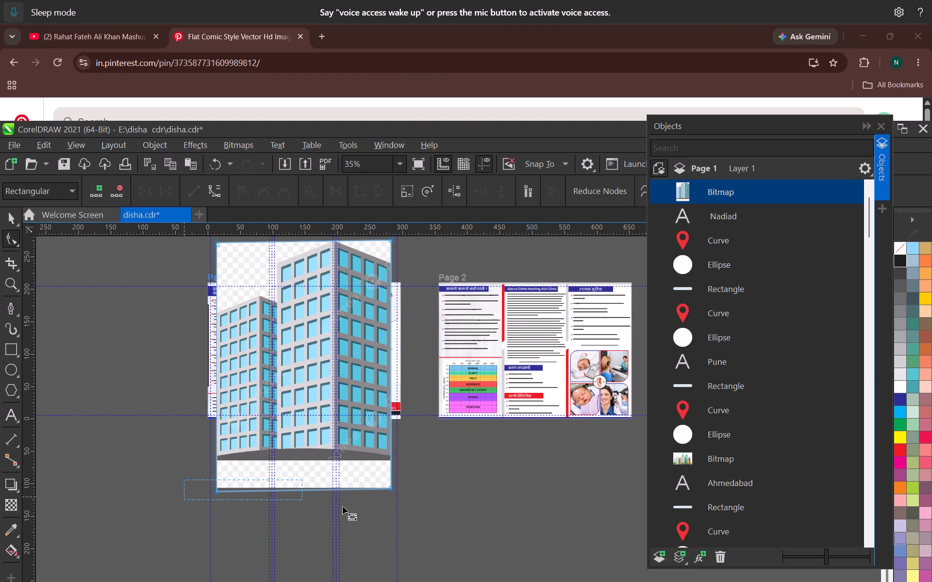
left_click_drag(343, 506, 436, 505)
left_click_drag(389, 488, 391, 469)
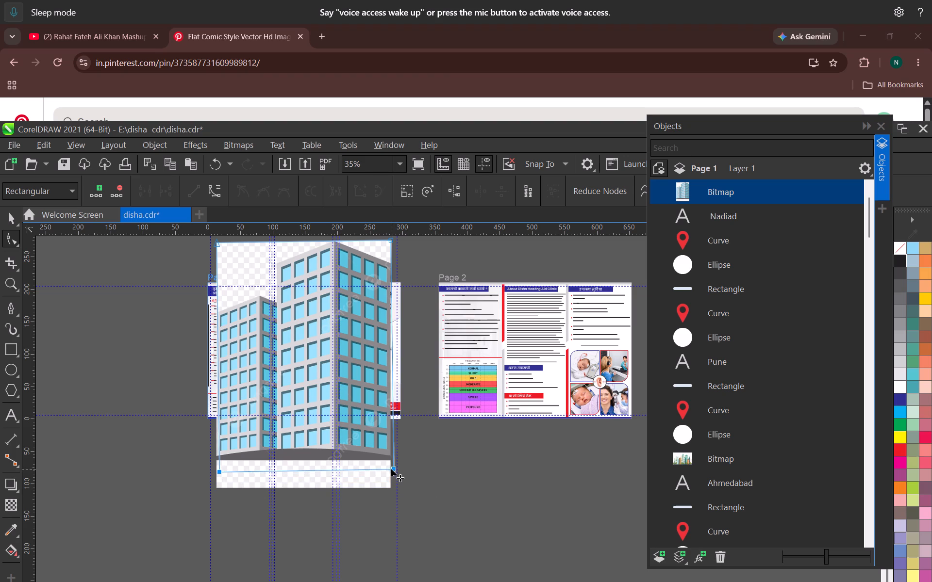
left_click_drag(391, 469, 390, 460)
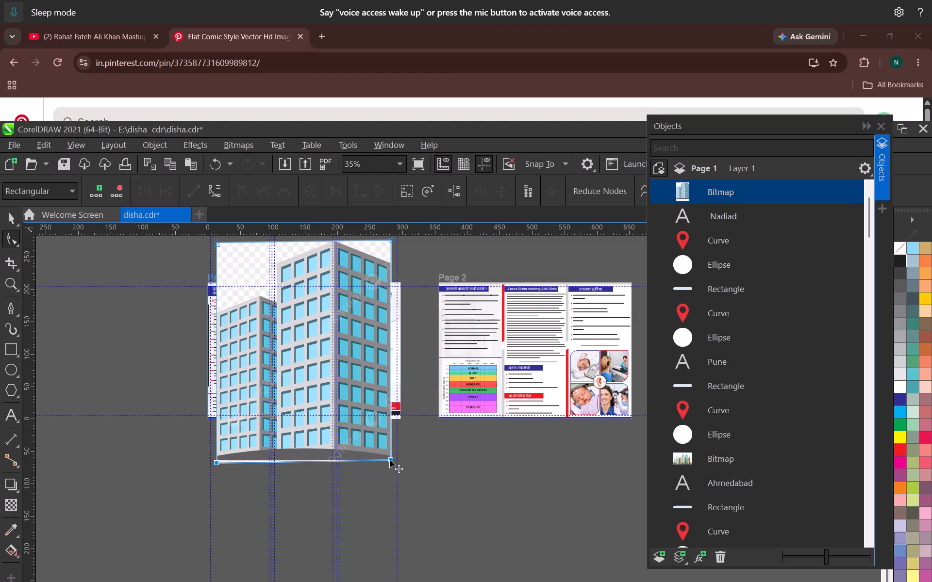
left_click(390, 460)
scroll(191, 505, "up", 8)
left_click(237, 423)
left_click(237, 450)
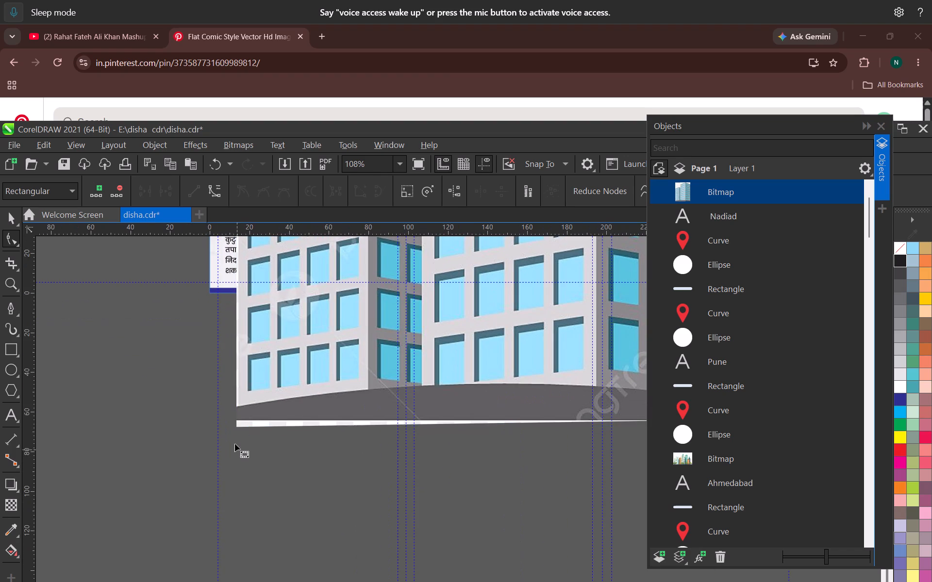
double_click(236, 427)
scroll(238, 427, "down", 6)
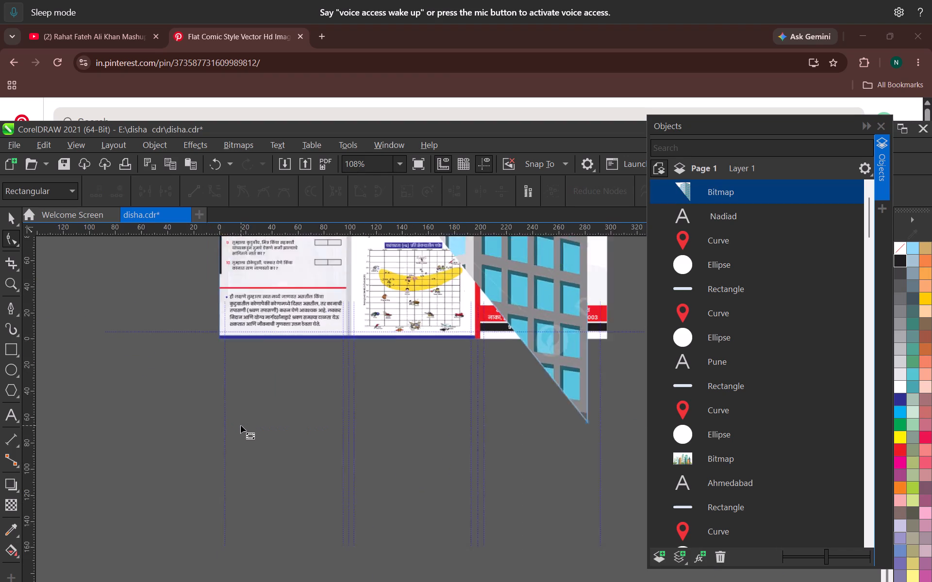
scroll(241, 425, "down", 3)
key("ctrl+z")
Nudge the image's bottom-left crop node up to the building base, trimming the remaining checkered strip.
scroll(263, 405, "up", 3)
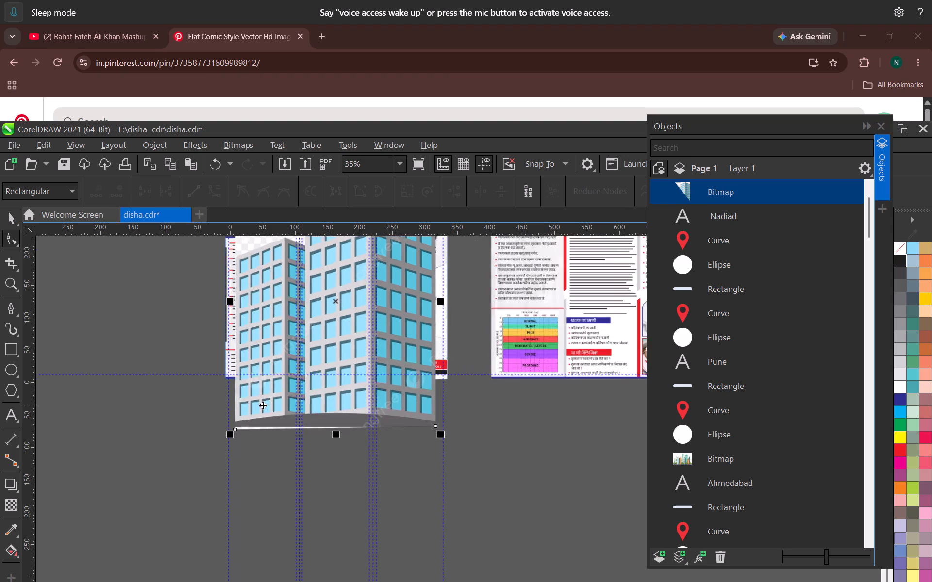
scroll(263, 405, "up", 2)
scroll(265, 404, "down", 1)
scroll(264, 406, "up", 9)
left_click(205, 471)
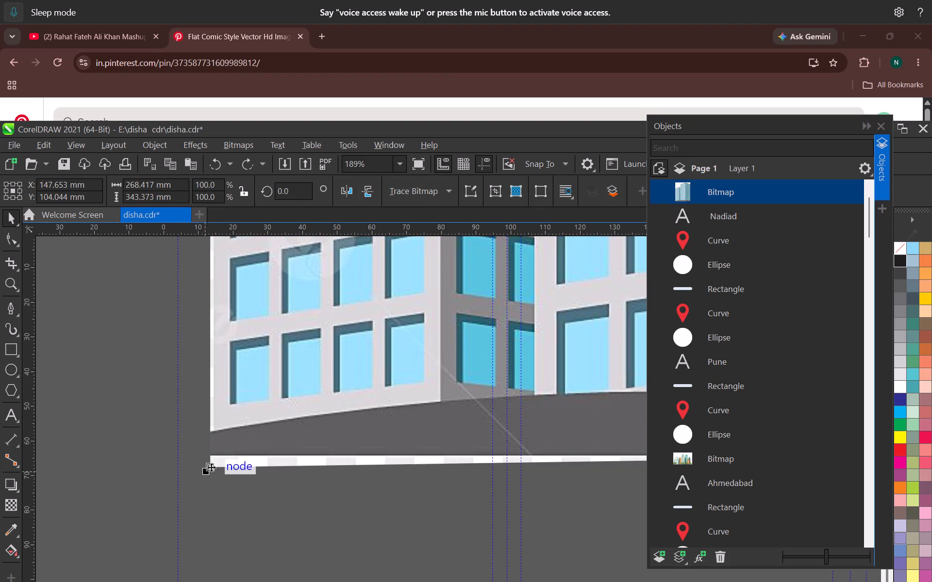
left_click(214, 465)
left_click(8, 237)
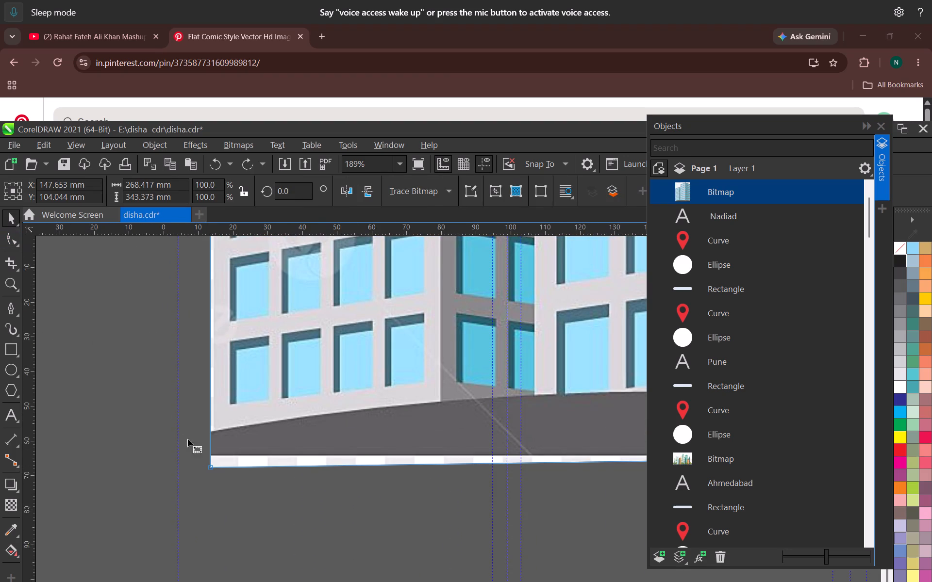
left_click(211, 468)
key("Up")
key("Up")
key("Up")
key("Up")
key("Up")
key("Up")
key("Up")
key("Up")
key("Up")
key("Up")
key("Up")
key("Up")
key("Up")
key("Up")
key("Up")
key("Up")
key("Up")
key("Up")
key("Up")
key("Up")
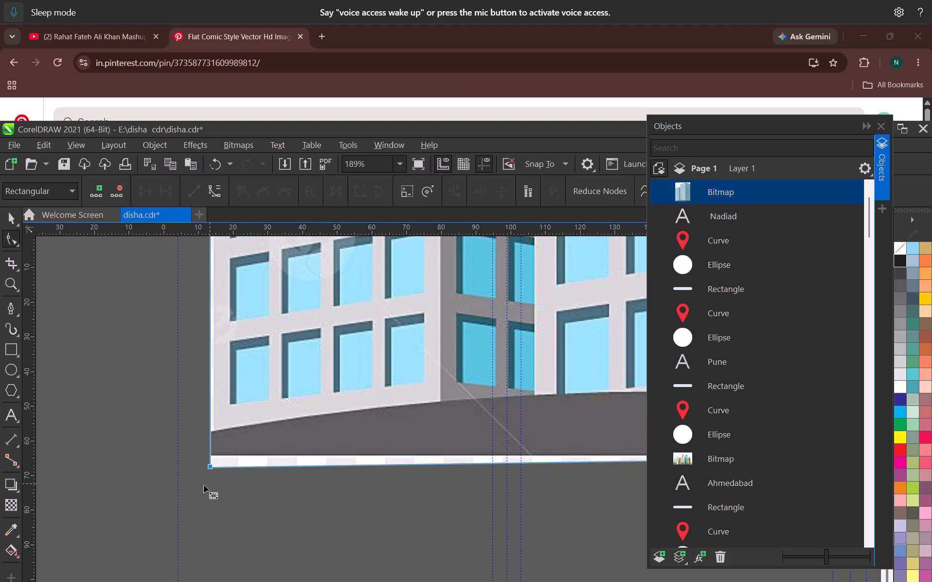
Move the image's top-left crop node down to the shorter tower's roof corner so the top edge slants toward the taller tower.
scroll(300, 420, "down", 6)
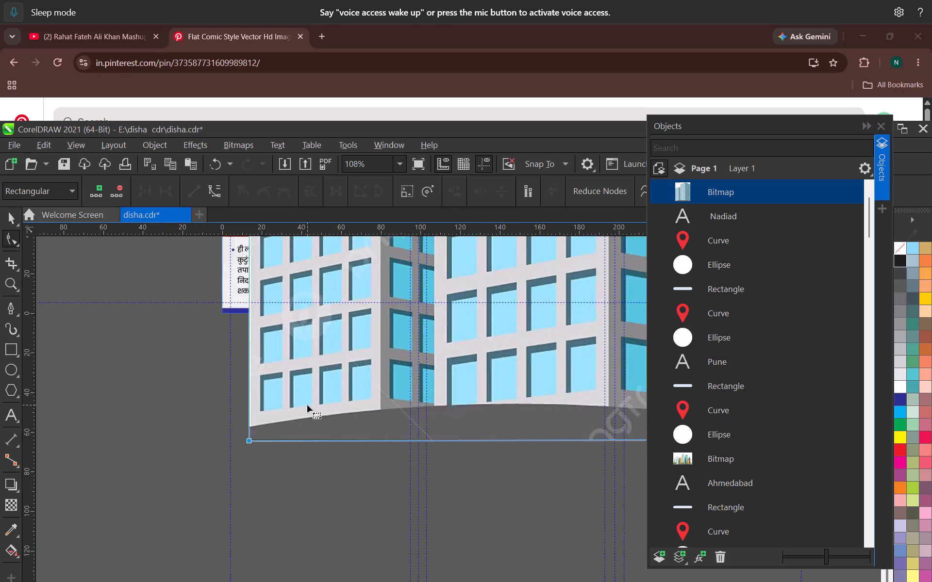
scroll(307, 405, "down", 15)
middle_click_drag(336, 362, 328, 462)
scroll(326, 462, "up", 12)
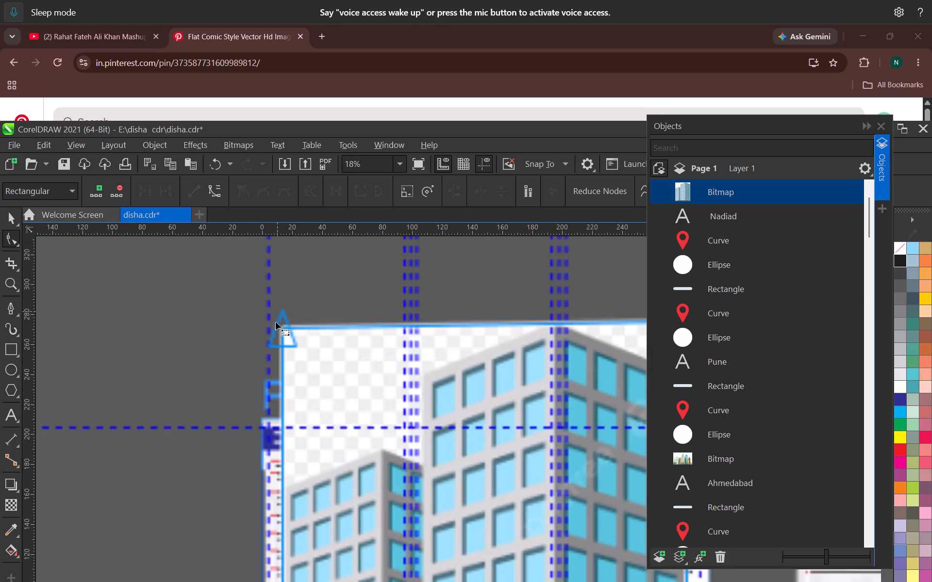
left_click(278, 328)
left_click_drag(283, 329, 285, 398)
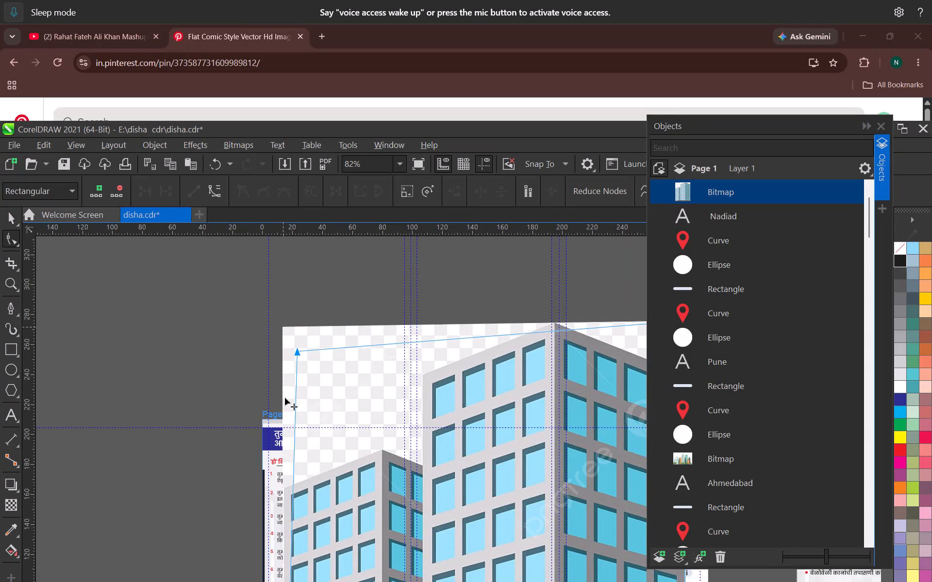
left_click_drag(285, 398, 277, 387)
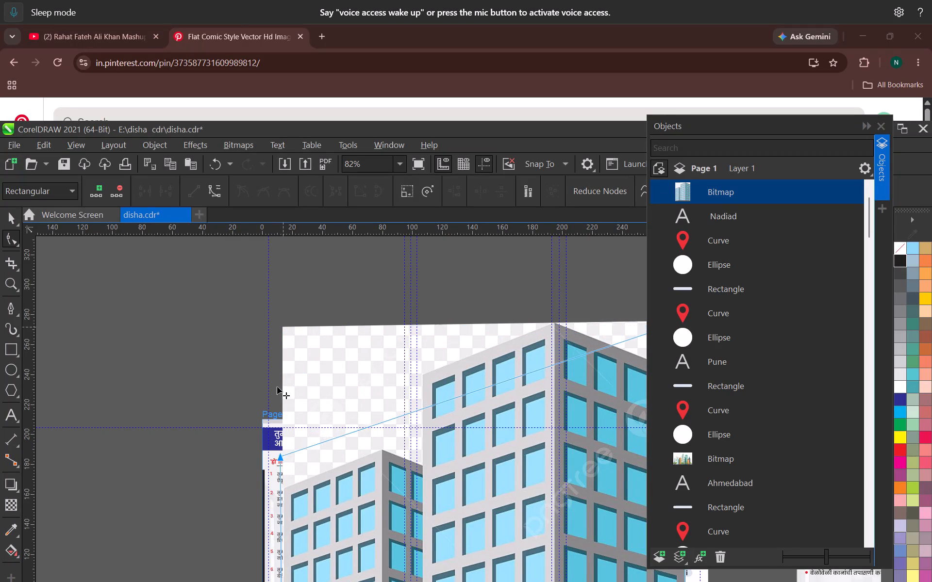
left_click_drag(277, 387, 306, 414)
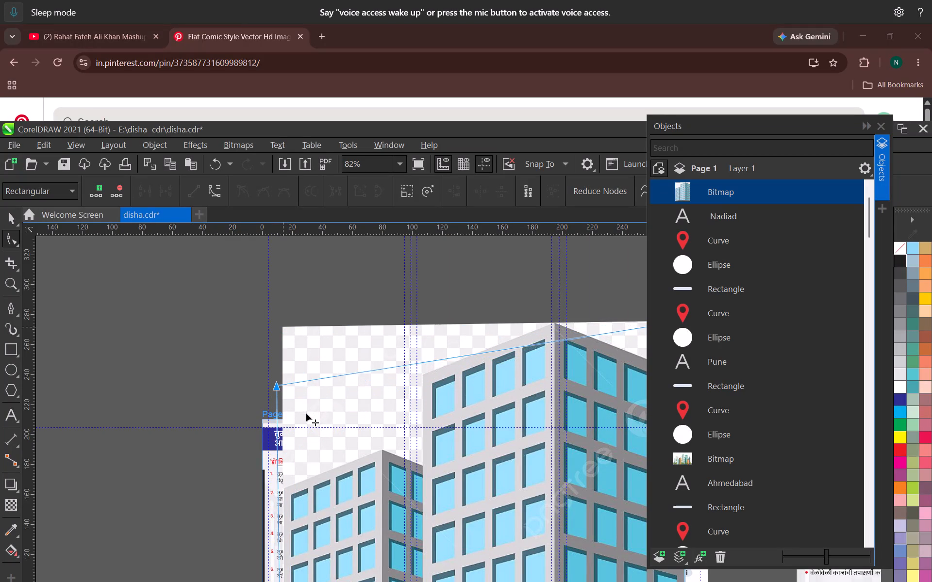
left_click_drag(306, 414, 282, 424)
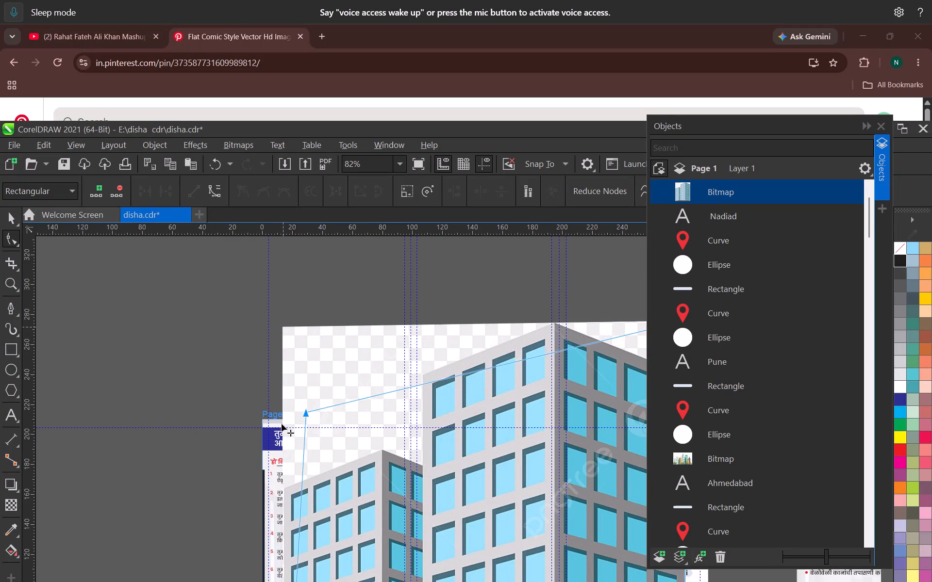
left_click_drag(282, 424, 281, 502)
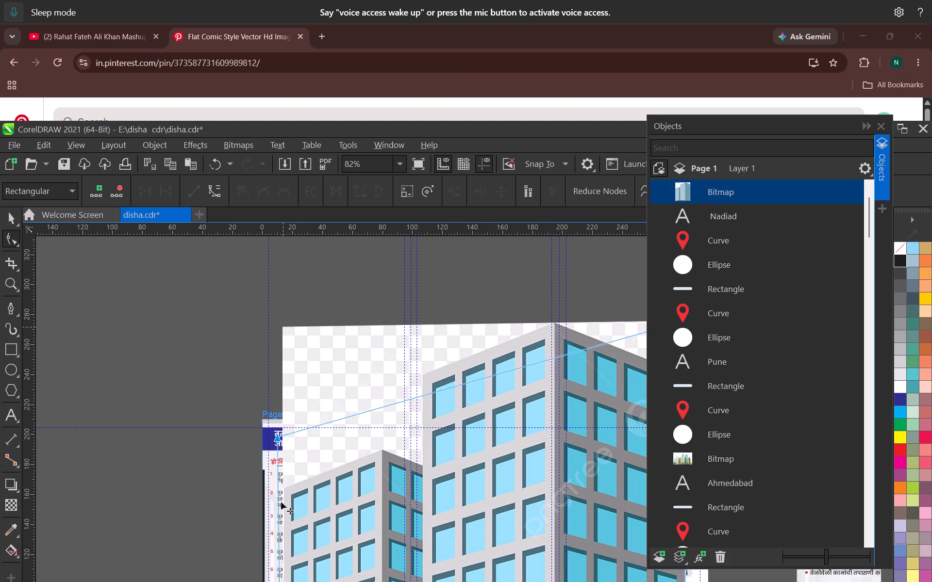
left_click_drag(281, 502, 287, 499)
left_click_drag(287, 495, 290, 489)
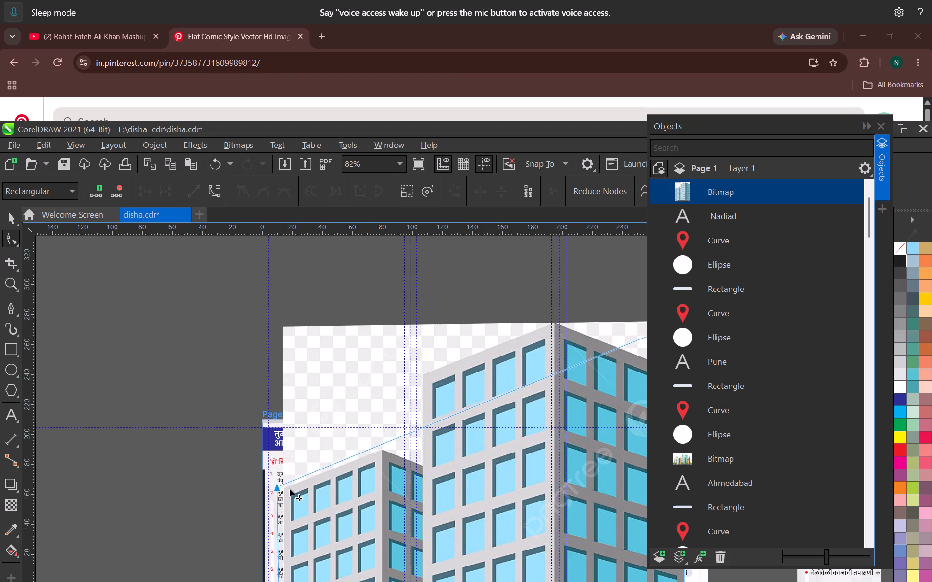
left_click_drag(290, 489, 293, 477)
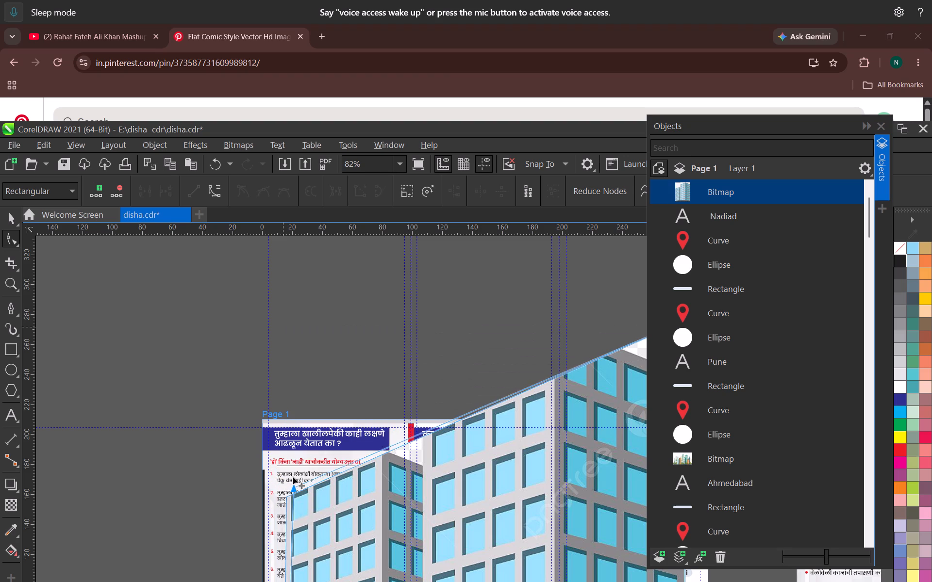
left_click_drag(293, 477, 286, 480)
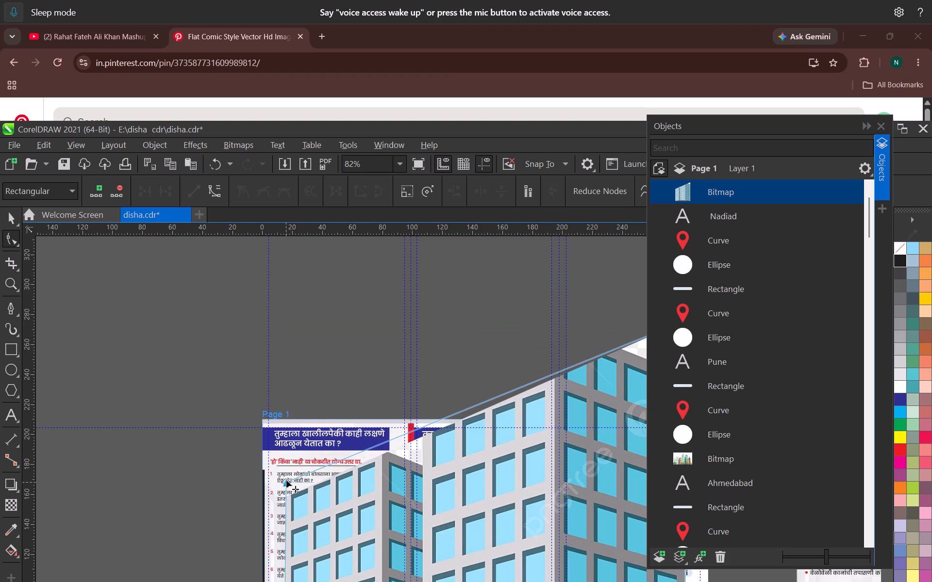
key("Down")
key("Down")
key("Down")
key("Down")
key("Down")
key("Down")
key("Down")
key("Down")
key("Down")
key("Down")
key("Down")
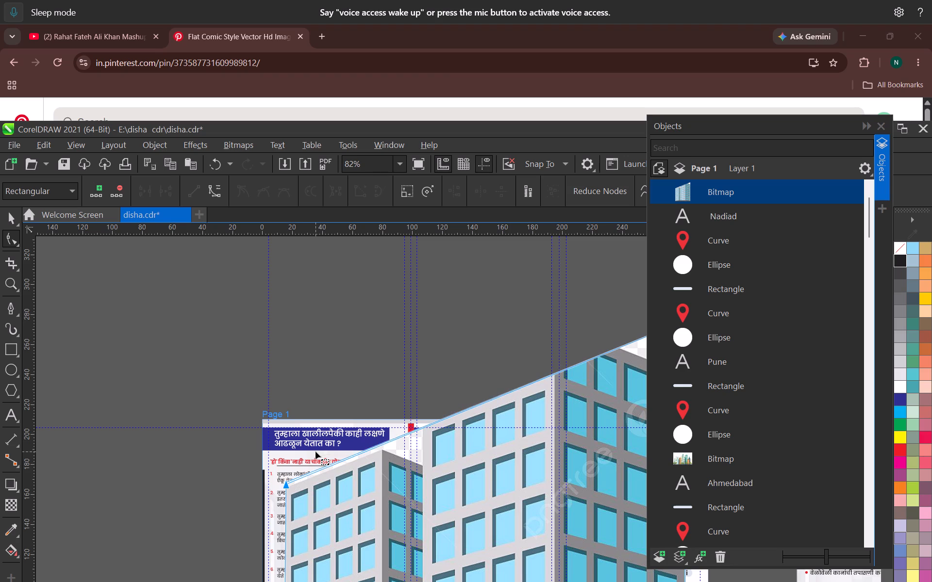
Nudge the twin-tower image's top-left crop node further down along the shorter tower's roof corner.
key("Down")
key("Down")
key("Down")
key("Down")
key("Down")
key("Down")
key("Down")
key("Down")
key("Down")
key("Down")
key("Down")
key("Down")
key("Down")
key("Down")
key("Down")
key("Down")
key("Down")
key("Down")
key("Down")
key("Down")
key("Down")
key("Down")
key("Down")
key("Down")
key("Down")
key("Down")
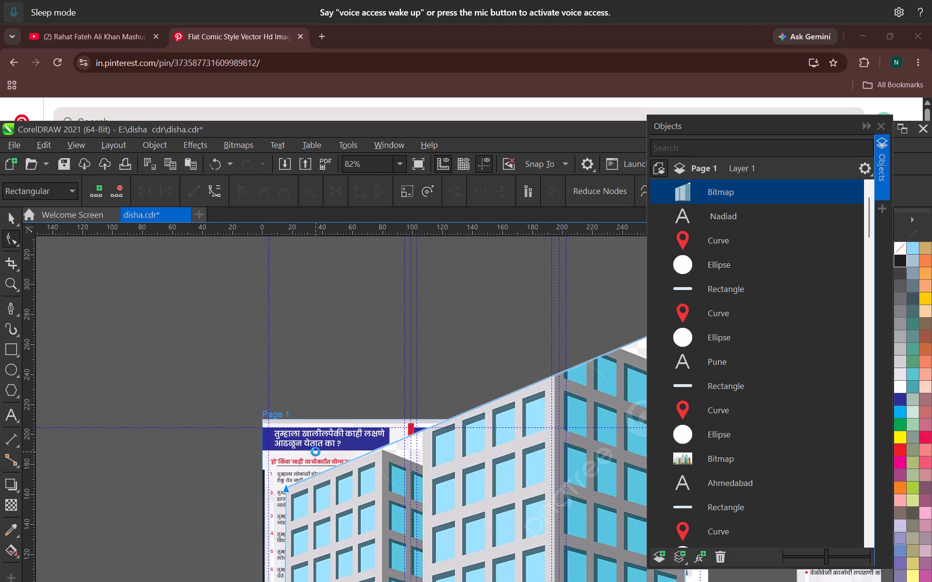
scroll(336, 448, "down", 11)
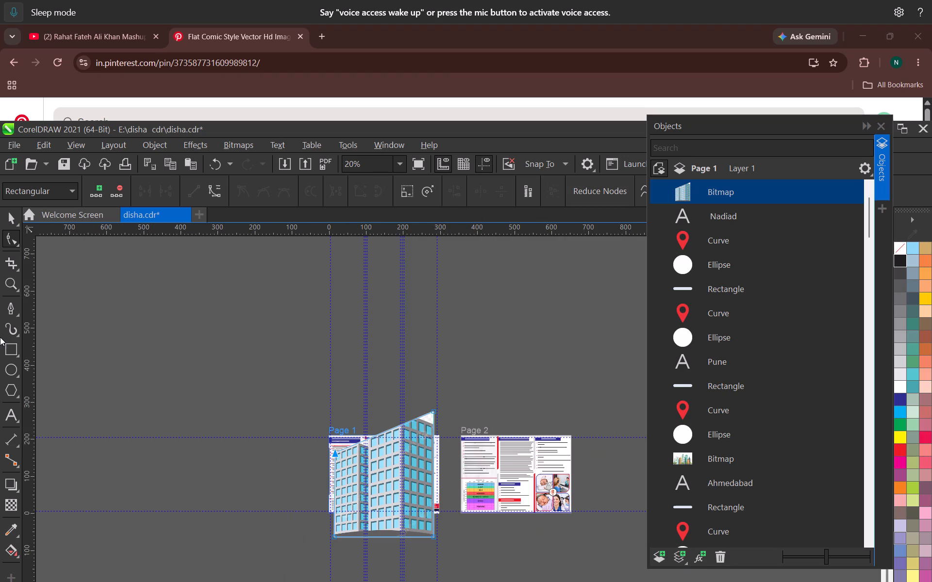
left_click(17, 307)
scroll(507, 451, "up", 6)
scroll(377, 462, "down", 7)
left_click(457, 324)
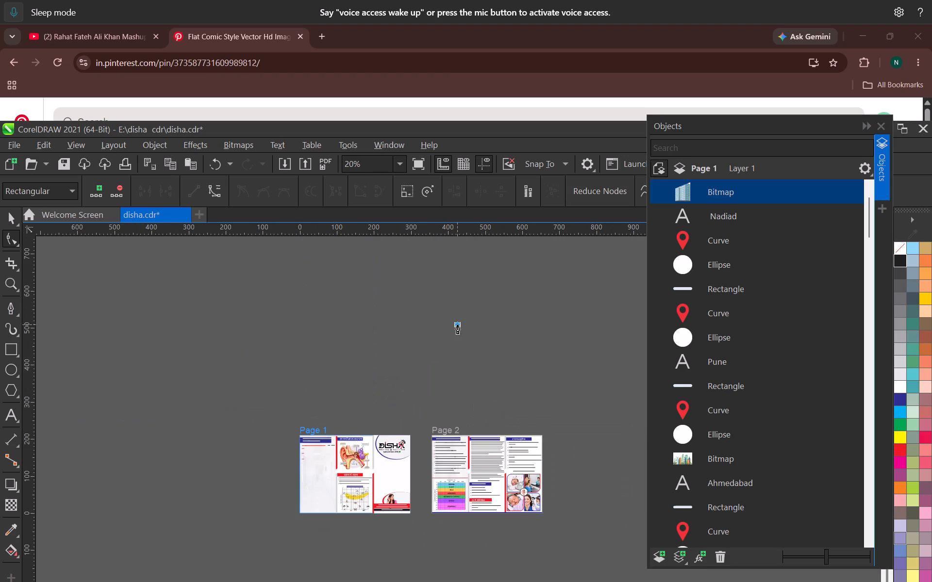
Delete the partly cropped twin-tower image from page 1.
left_click(18, 220)
key("ctrl+z")
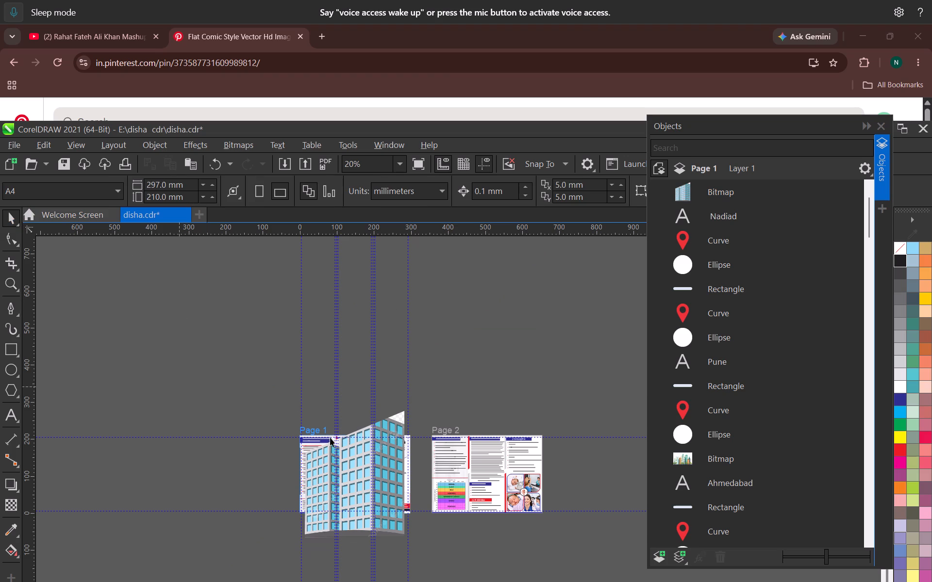
key("Delete")
scroll(410, 464, "up", 4)
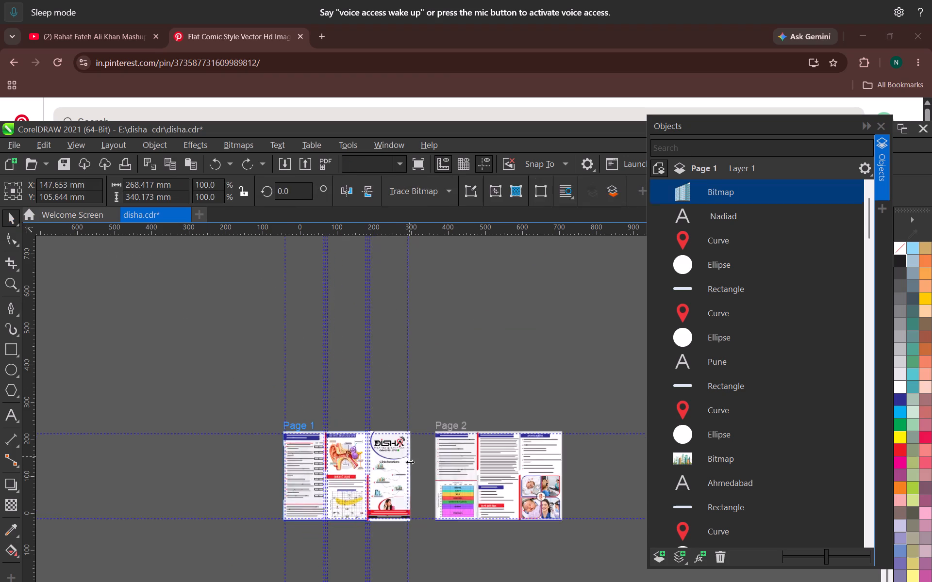
scroll(410, 462, "up", 7)
Switch to Pinterest in Chrome, examine the "building PNG image" pin and its related buildings, and return to the twin-tower pin.
key("alt+Tab")
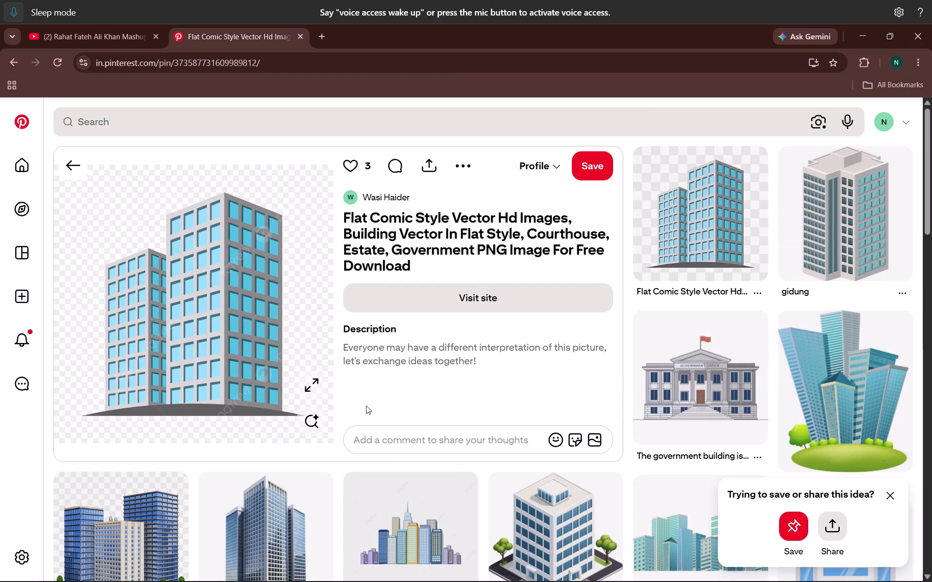
scroll(516, 457, "down", 4)
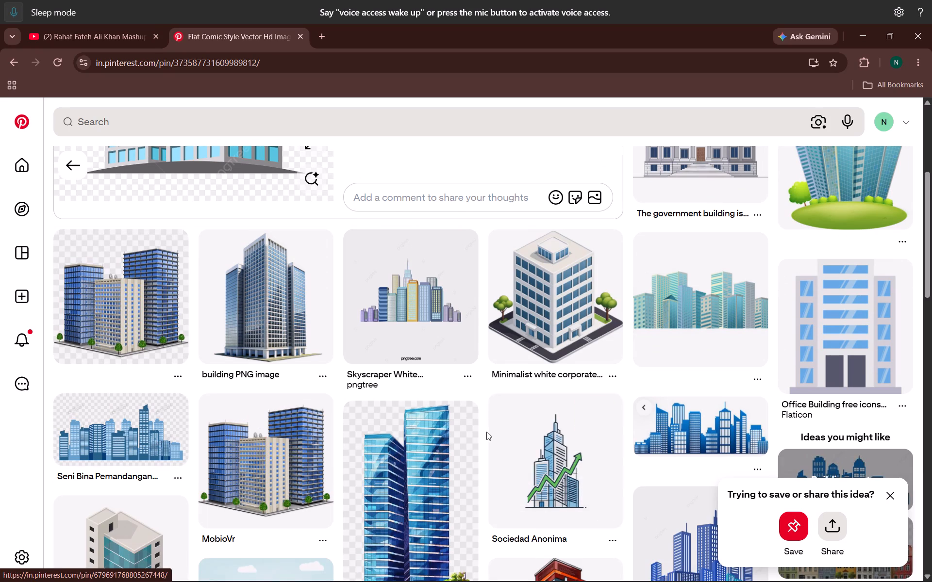
left_click(277, 317)
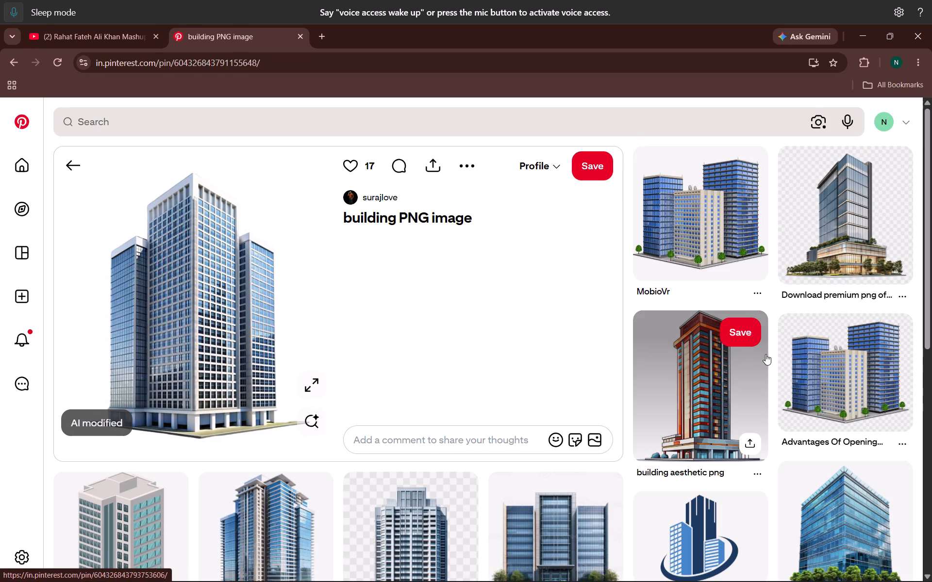
scroll(725, 389, "down", 1)
scroll(324, 475, "down", 1)
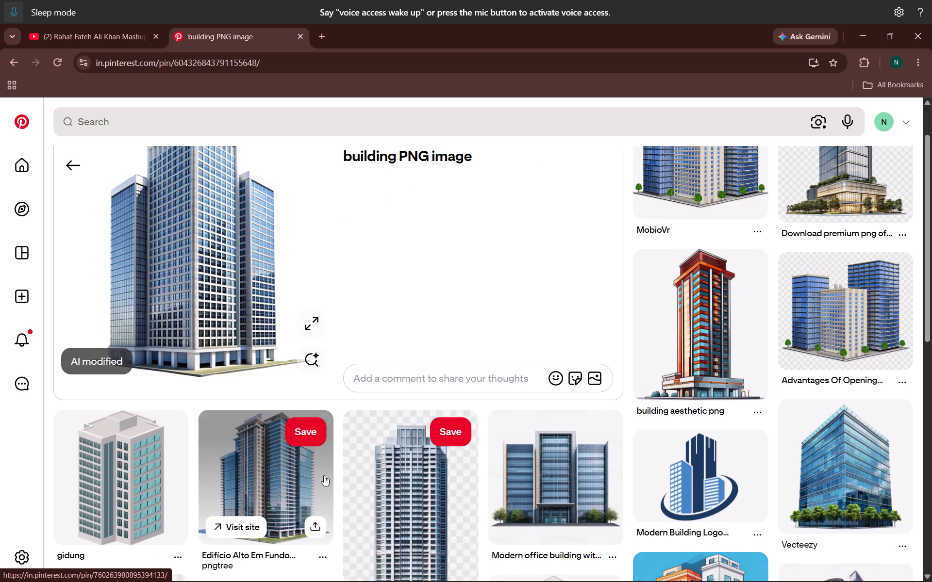
scroll(324, 475, "down", 2)
scroll(239, 465, "down", 4)
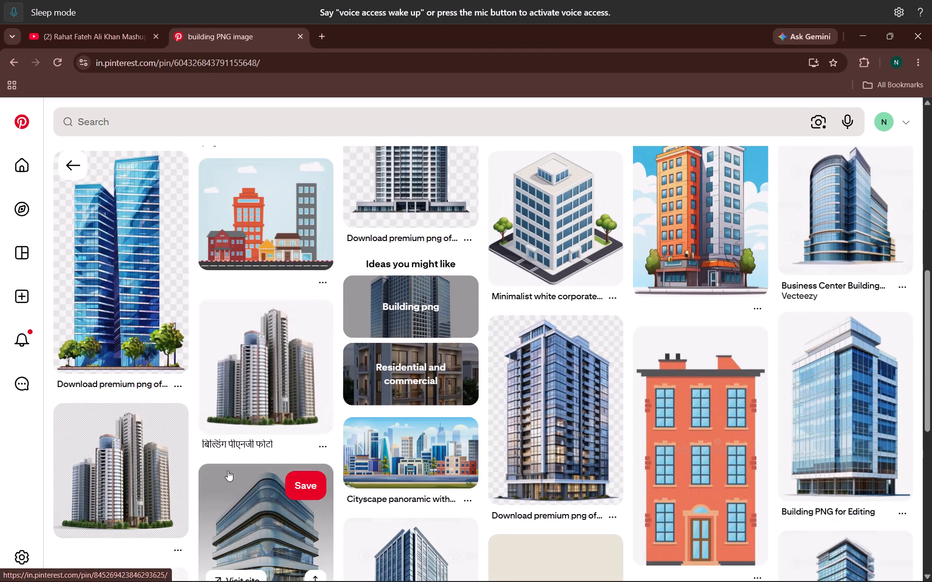
scroll(228, 470, "down", 4)
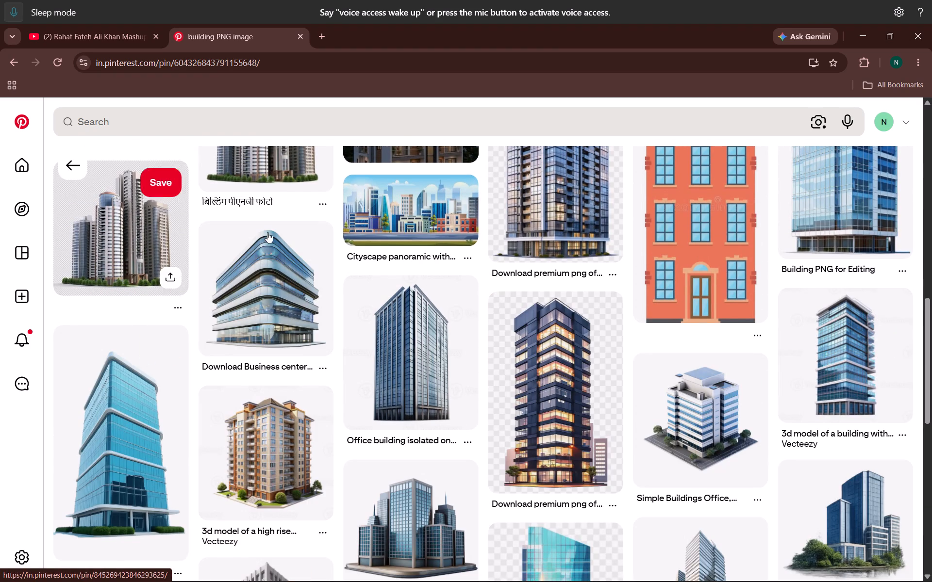
left_click(75, 162)
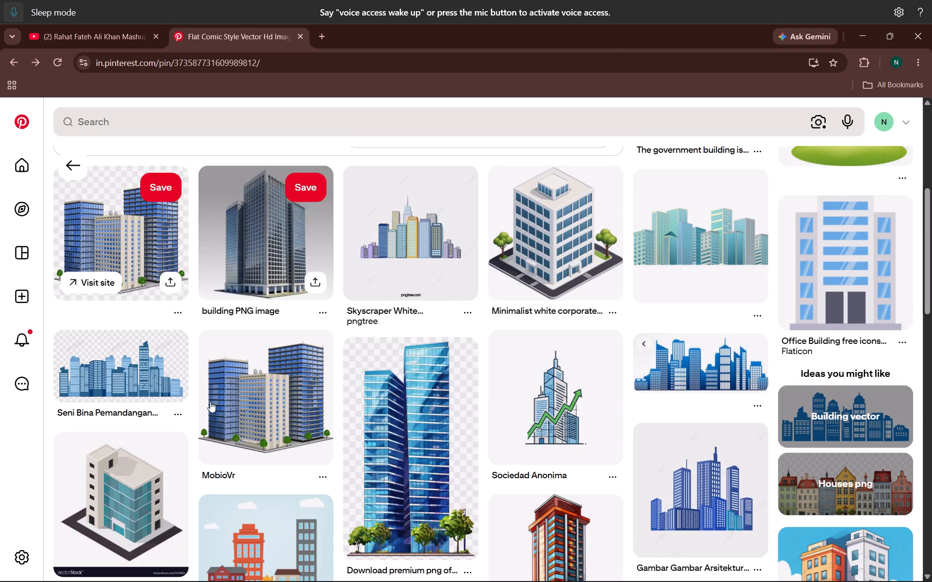
Open the stepped red-and-blue skyscraper pin and, from its related images, open the "Street with cityscape and skyscraper" pin.
scroll(207, 389, "down", 1)
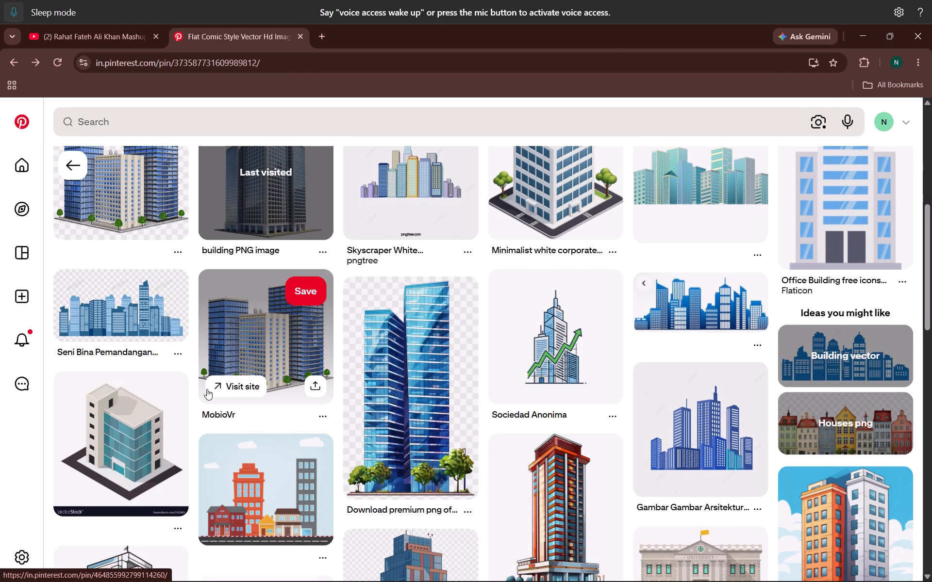
scroll(207, 389, "down", 2)
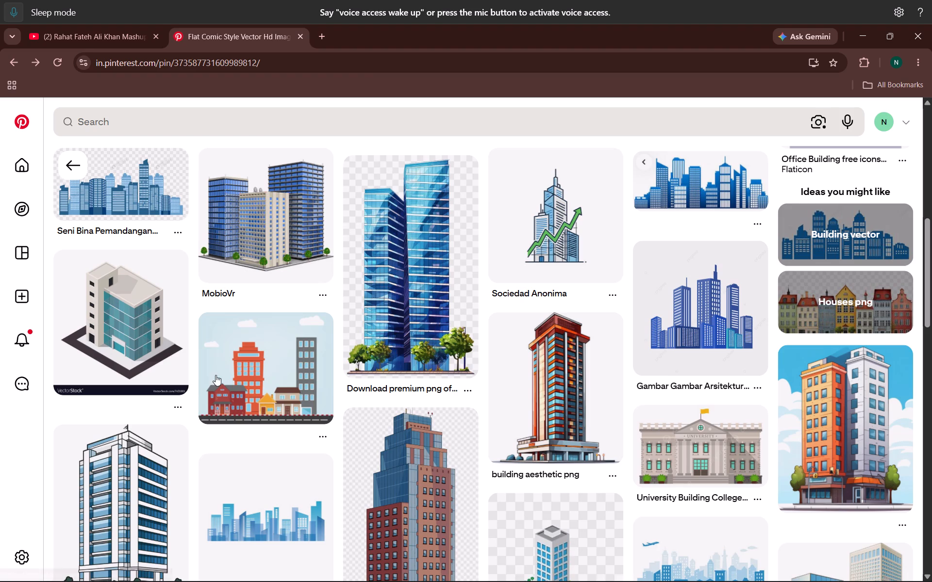
scroll(216, 376, "down", 4)
left_click(384, 295)
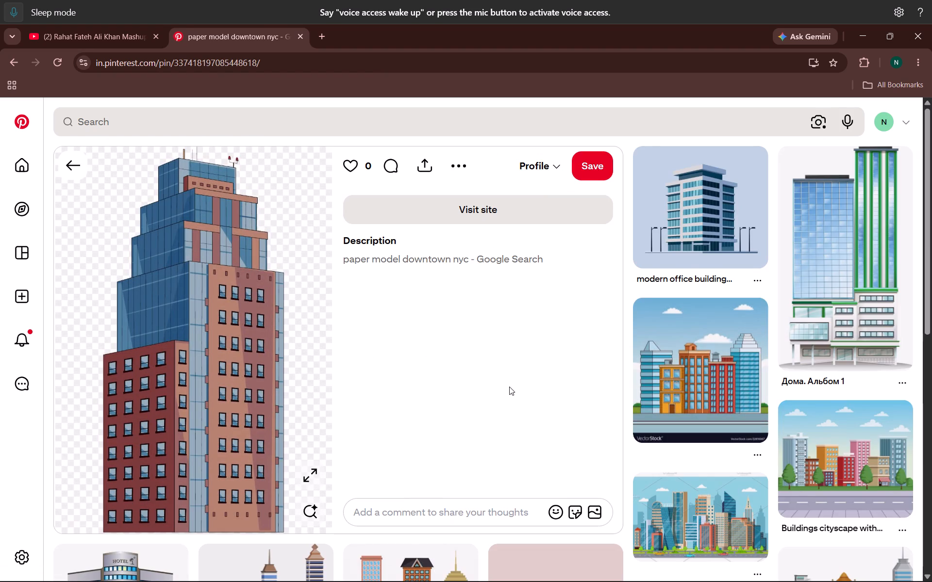
scroll(480, 388, "down", 3)
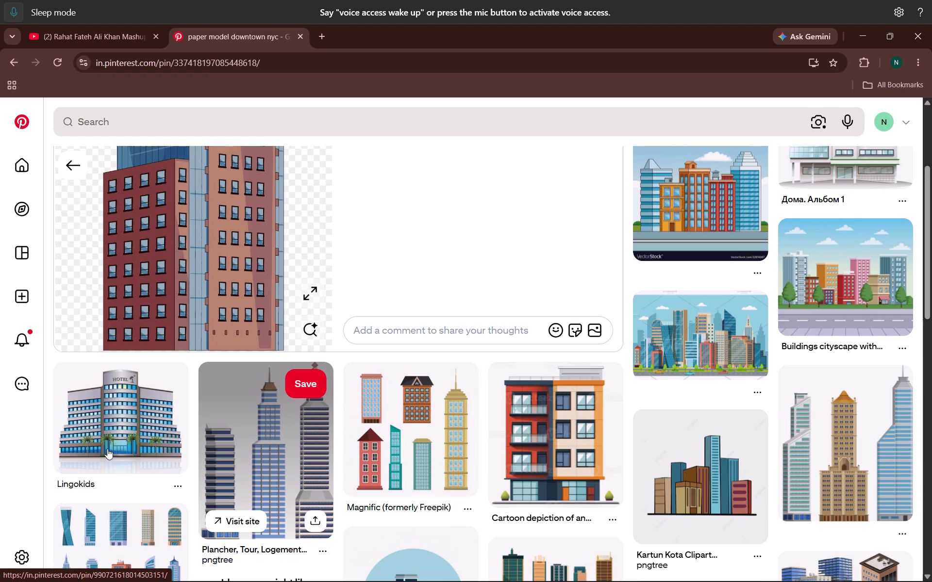
scroll(113, 443, "down", 4)
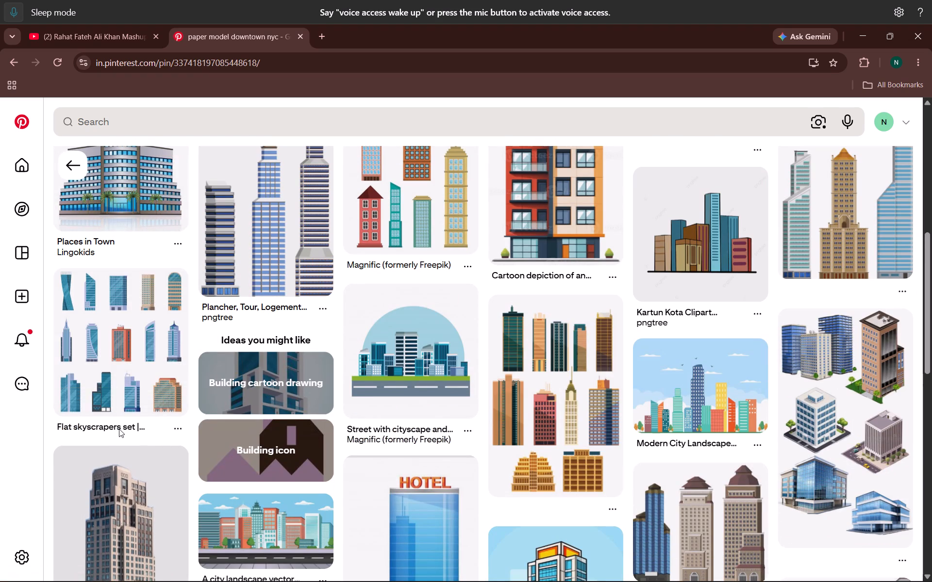
left_click(411, 349)
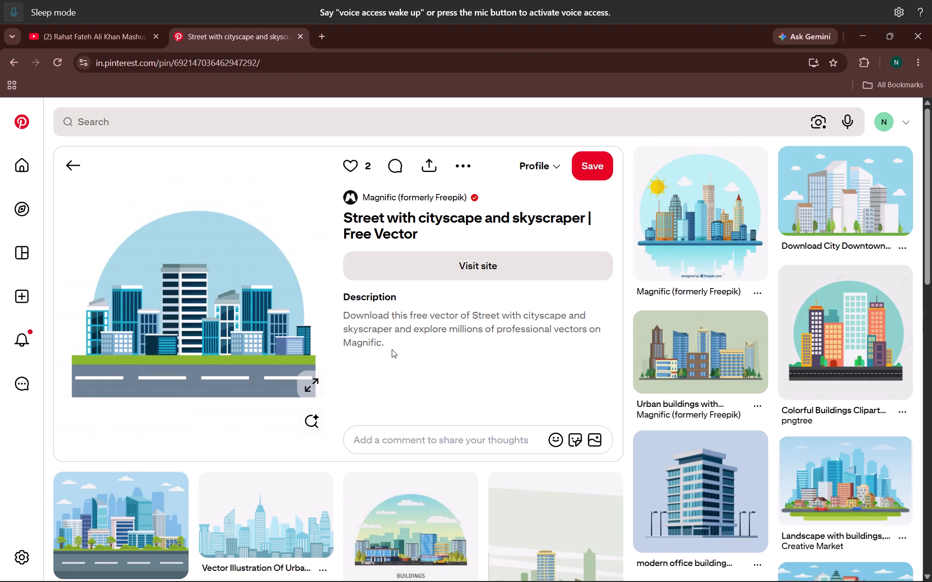
Look through the related cityscape and building illustrations for a suitable clinic location image.
scroll(392, 349, "down", 5)
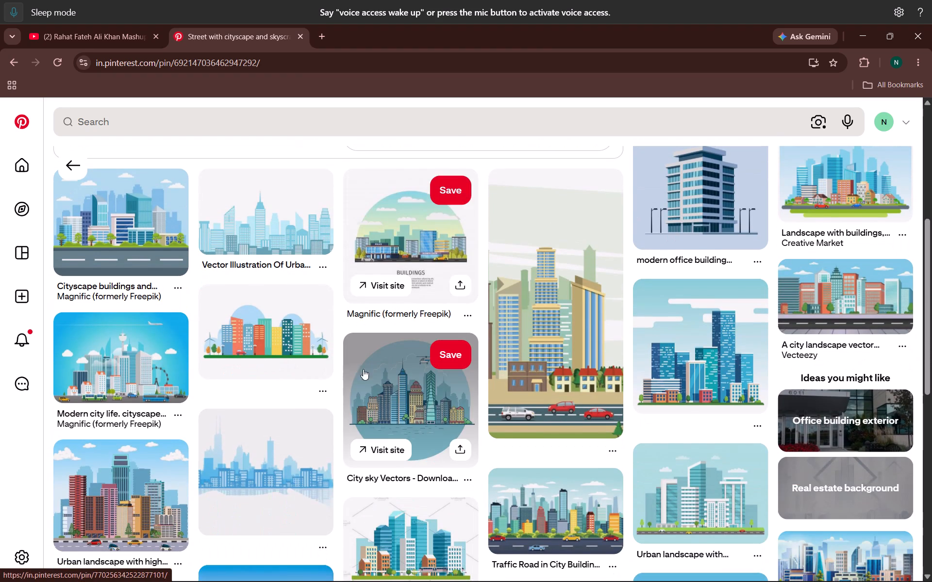
scroll(325, 356, "down", 6)
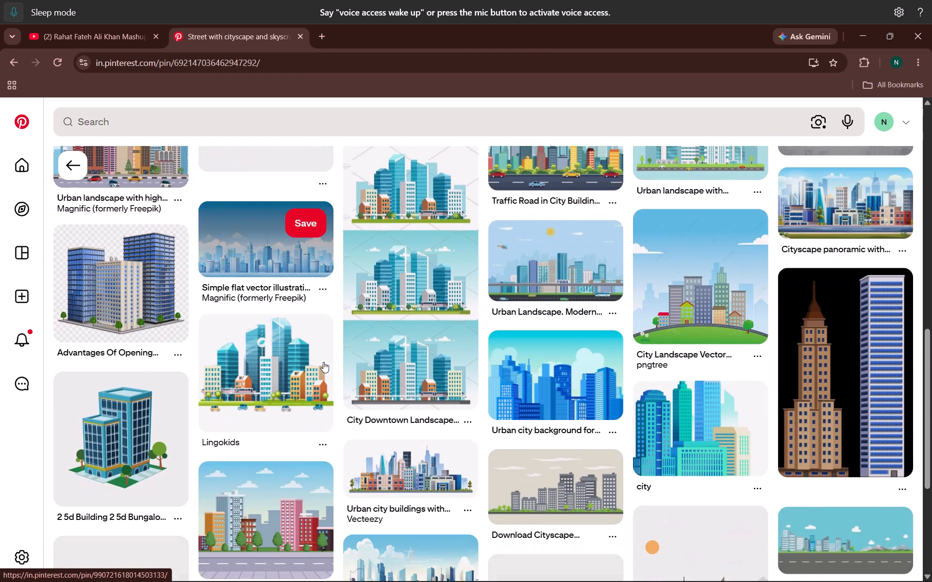
scroll(323, 362, "down", 3)
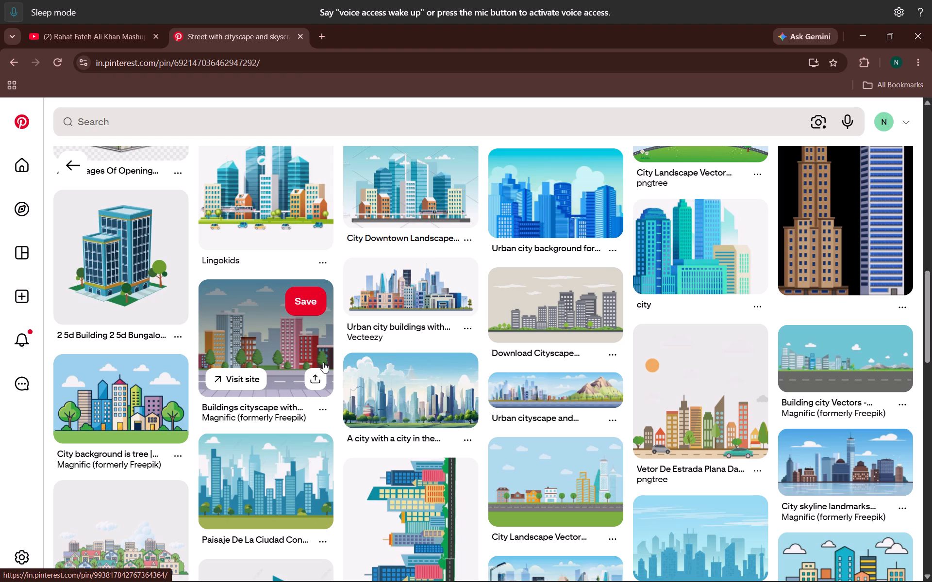
scroll(357, 306, "down", 4)
scroll(471, 485, "down", 3)
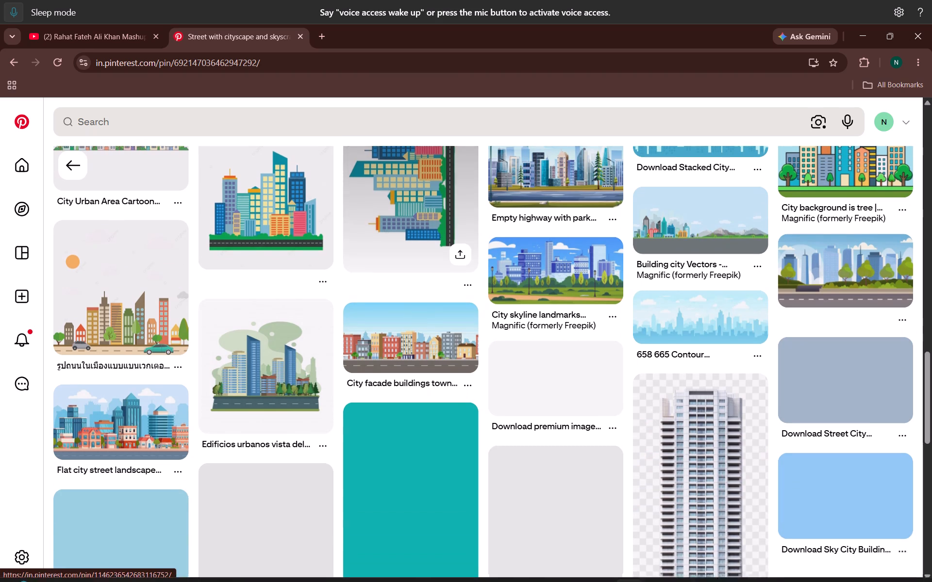
scroll(439, 259, "down", 2)
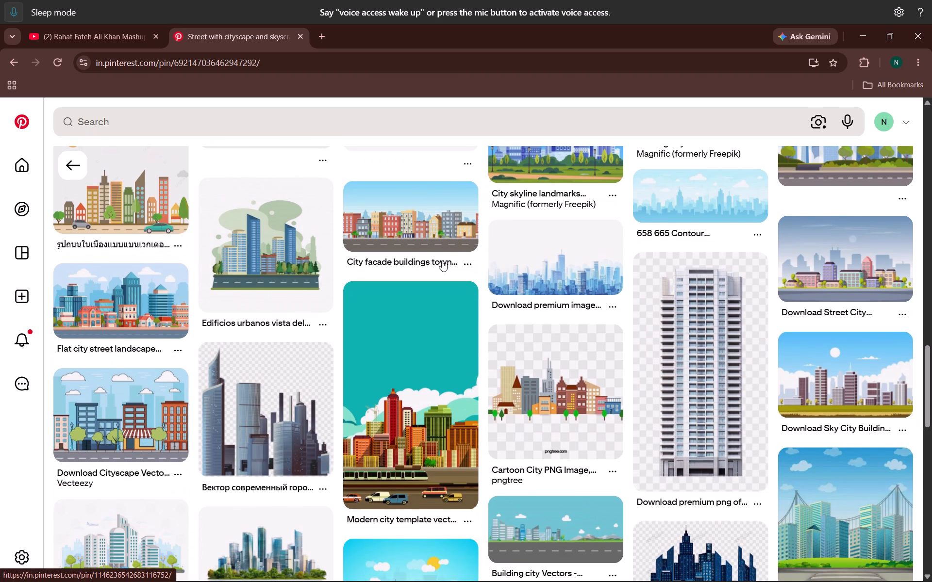
scroll(442, 260, "down", 2)
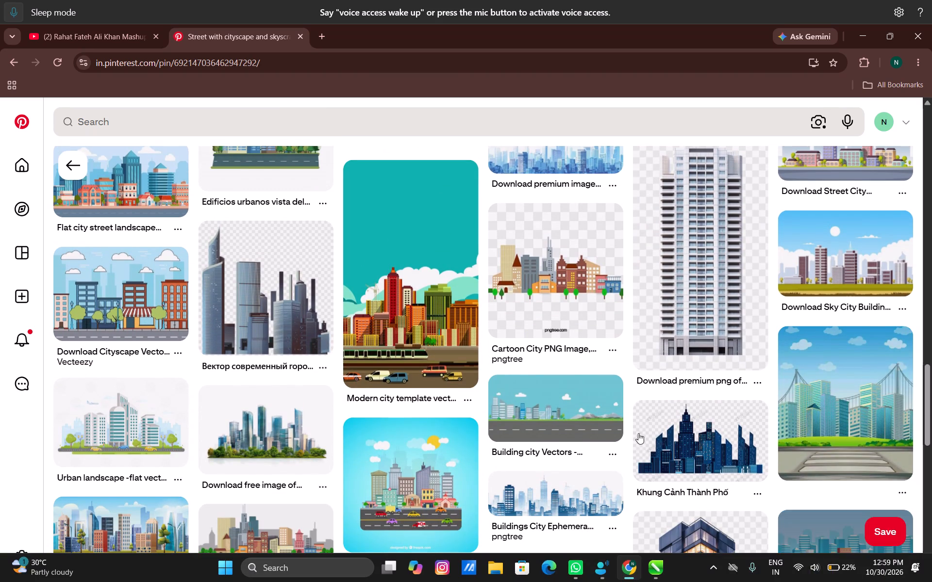
scroll(612, 402, "down", 4)
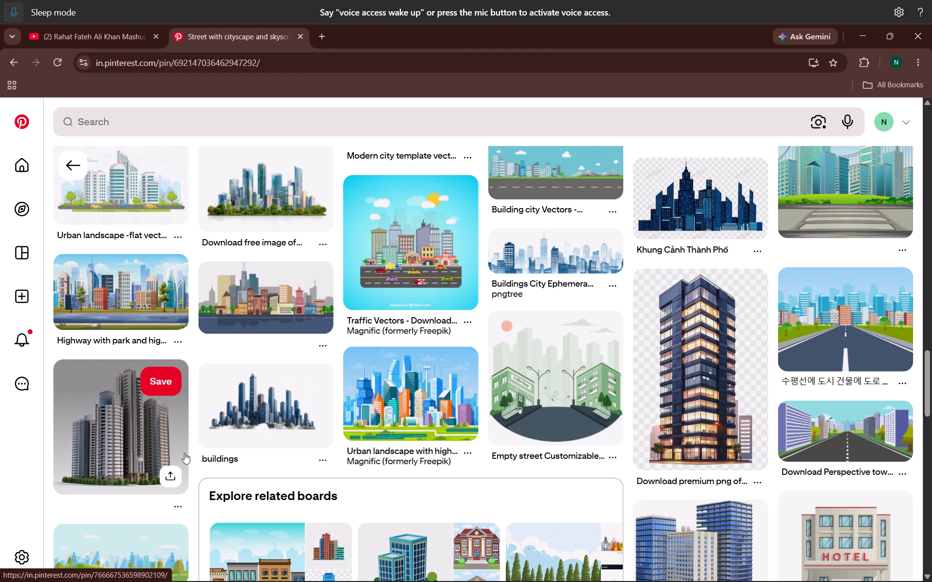
scroll(304, 413, "down", 1)
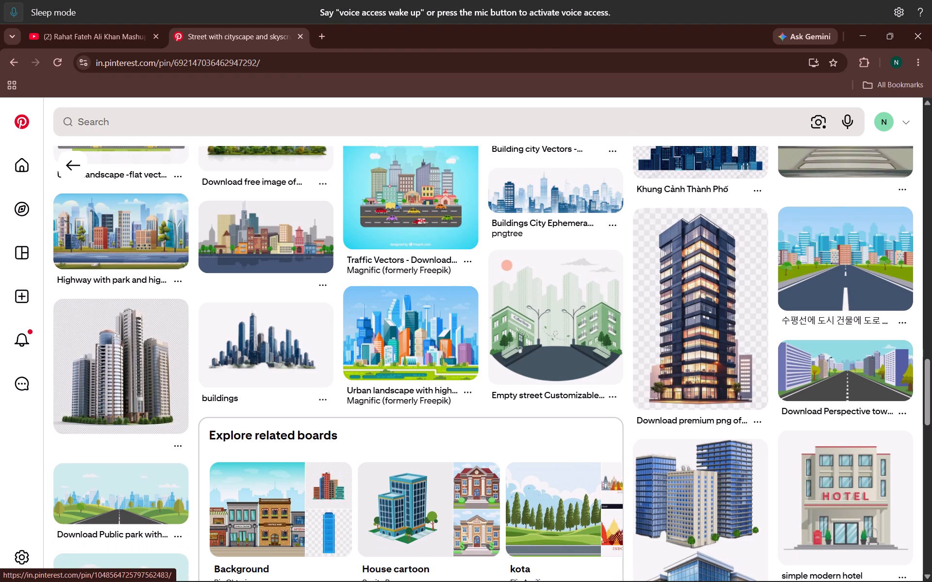
scroll(287, 423, "down", 4)
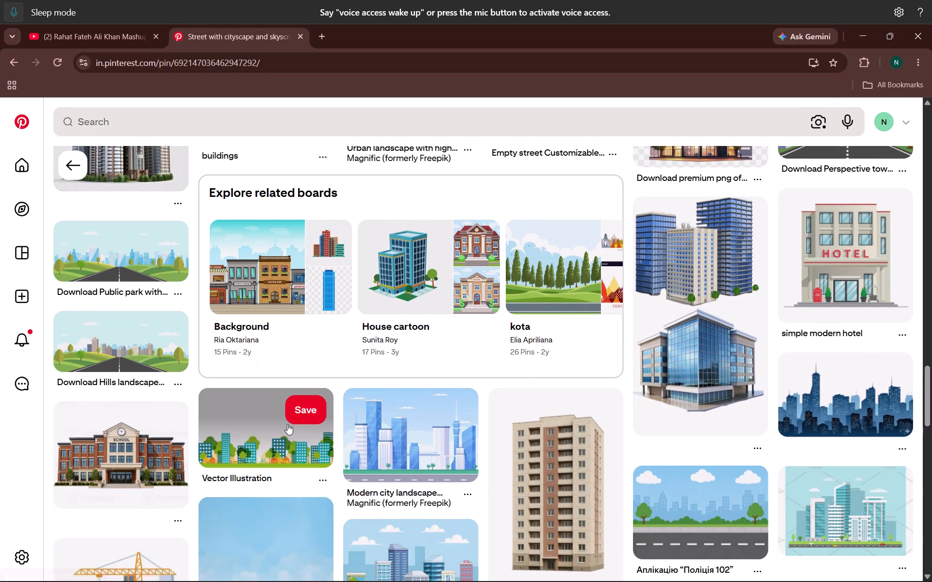
Copy the "Street with cityscape and skyscraper" image and paste it onto page 1 of disha.cdr in CorelDRAW.
scroll(287, 424, "up", 16)
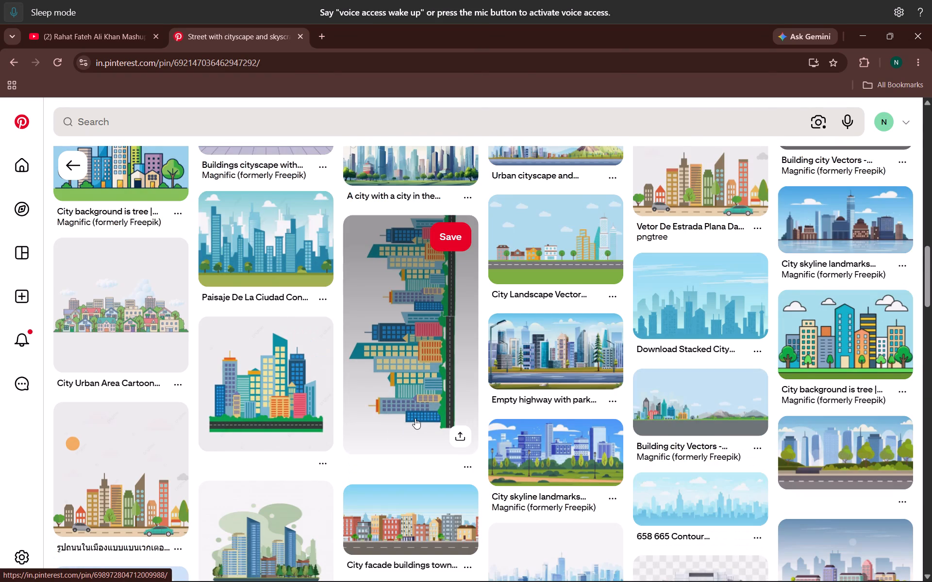
scroll(415, 418, "up", 11)
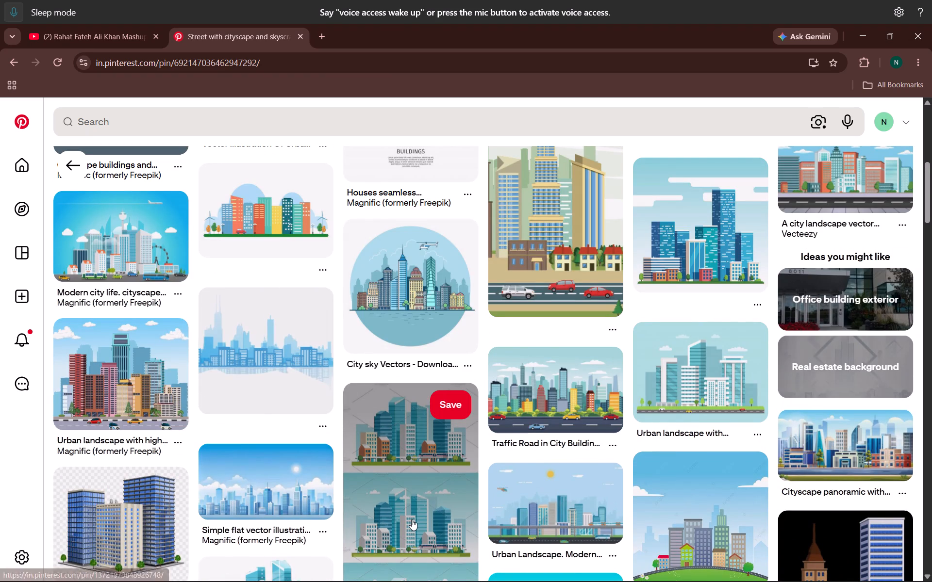
scroll(243, 275, "up", 5)
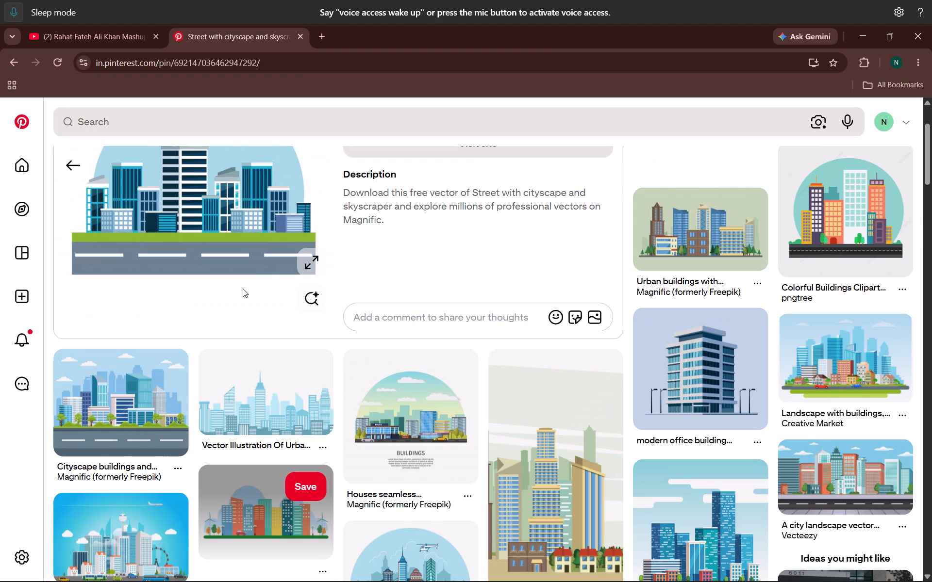
scroll(269, 304, "up", 2)
right_click(191, 278)
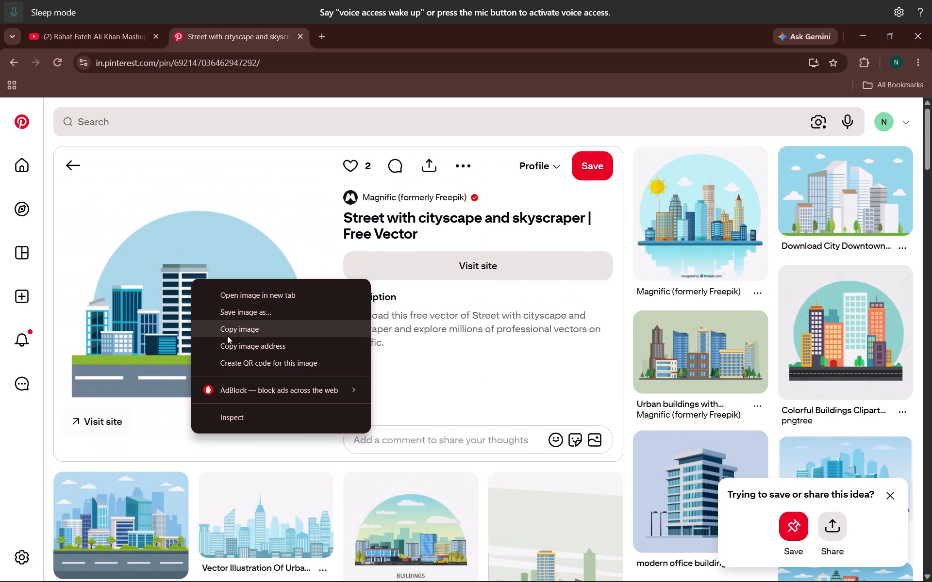
left_click(227, 336)
key("alt+Tab")
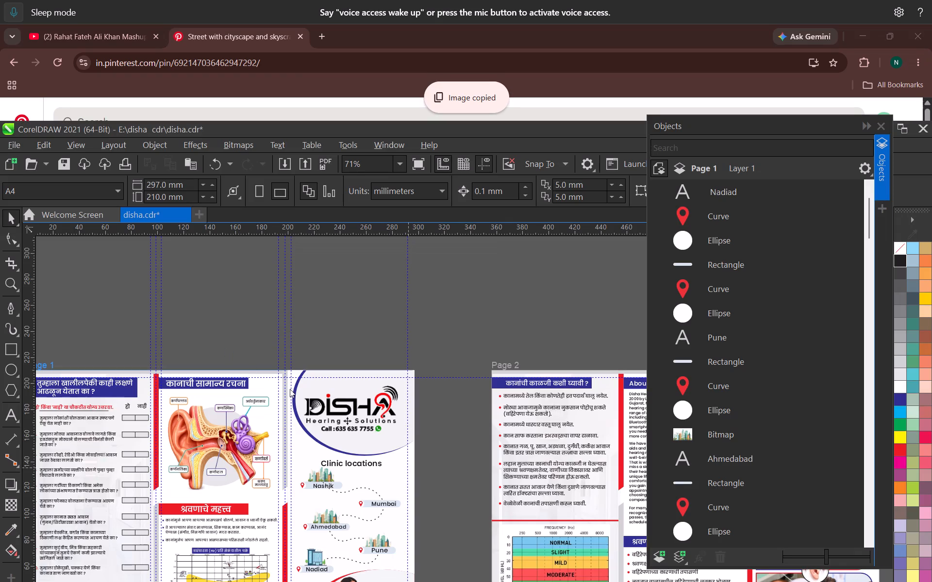
key("ctrl+v")
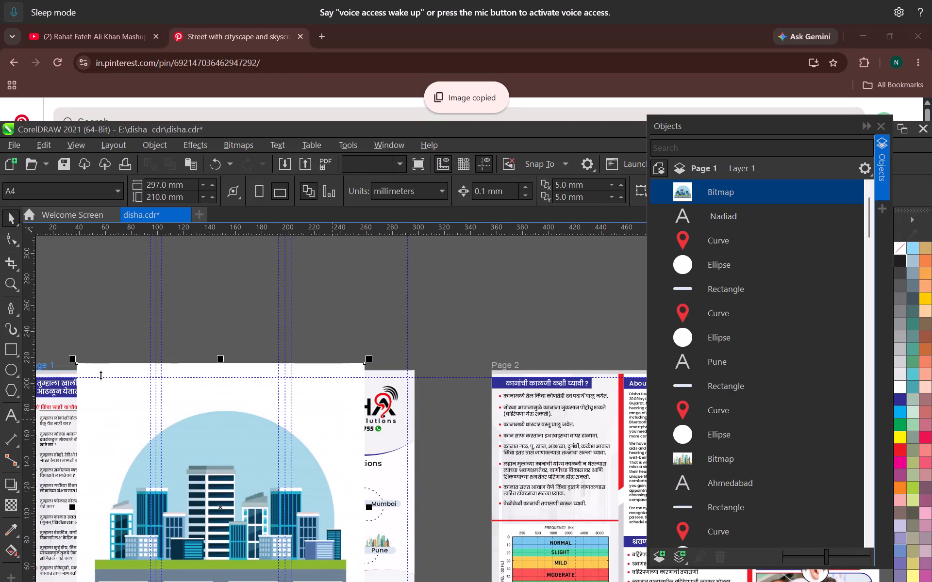
Scale the pasted cityscape image down proportionally to 25%, about 55 mm square.
left_click_drag(73, 357, 289, 511)
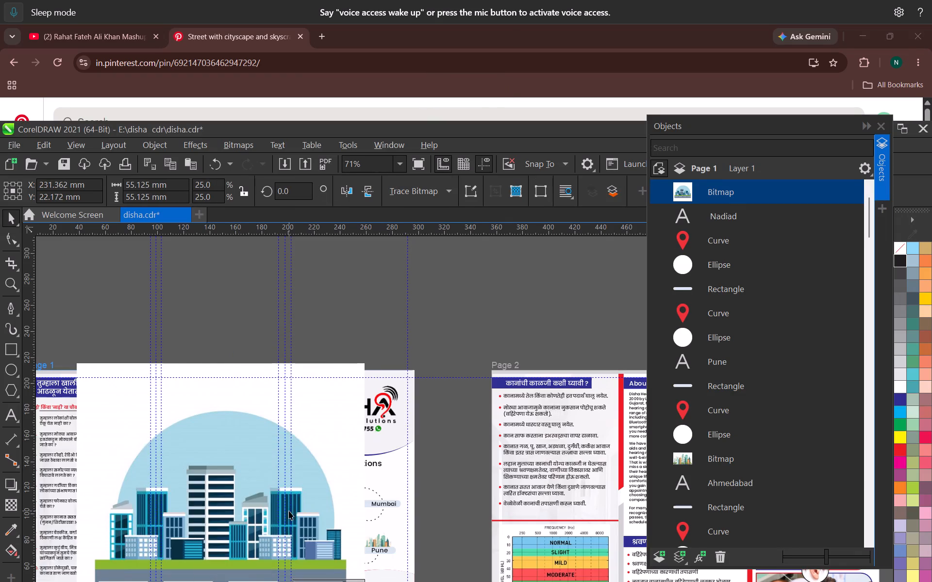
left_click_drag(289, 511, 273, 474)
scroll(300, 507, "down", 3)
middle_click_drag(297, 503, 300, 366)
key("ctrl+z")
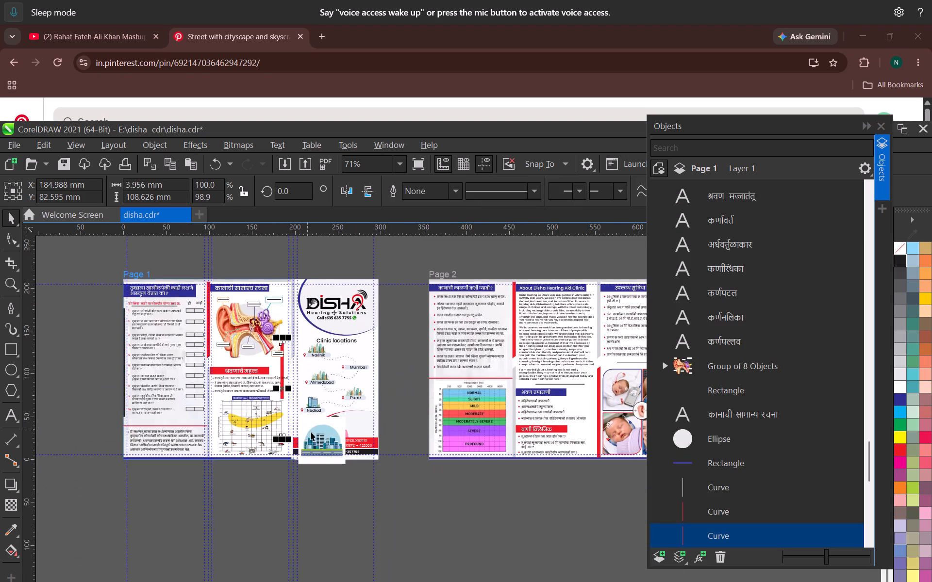
Move the pasted street cityscape up from the page's bottom edge to the Mumbai label under Clinic locations.
scroll(315, 436, "up", 6)
left_click(323, 445)
left_click_drag(326, 439, 398, 312)
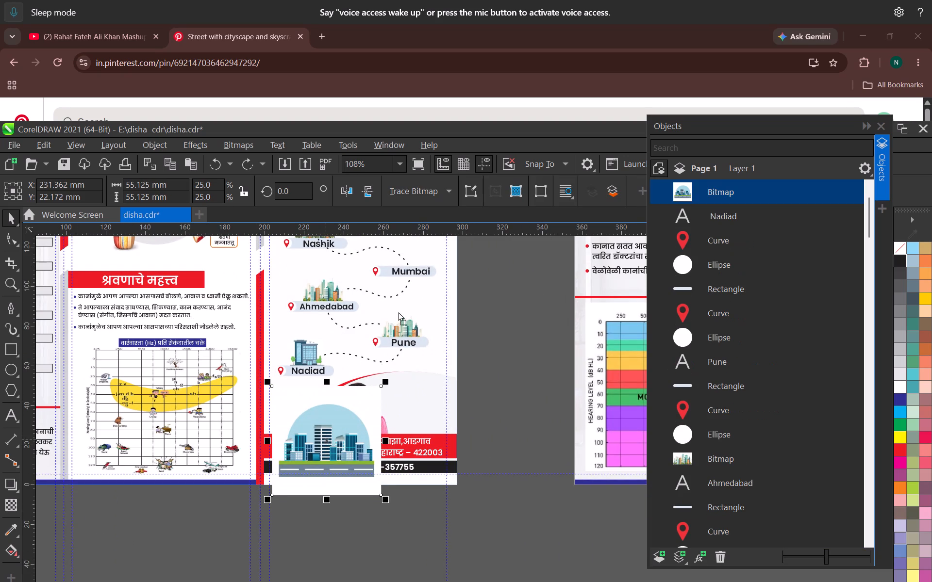
left_click_drag(398, 312, 400, 294)
middle_click_drag(417, 359, 377, 538)
Scale the cityscape down proportionally to about 22 mm square and place it over the Mumbai label.
scroll(377, 538, "up", 3)
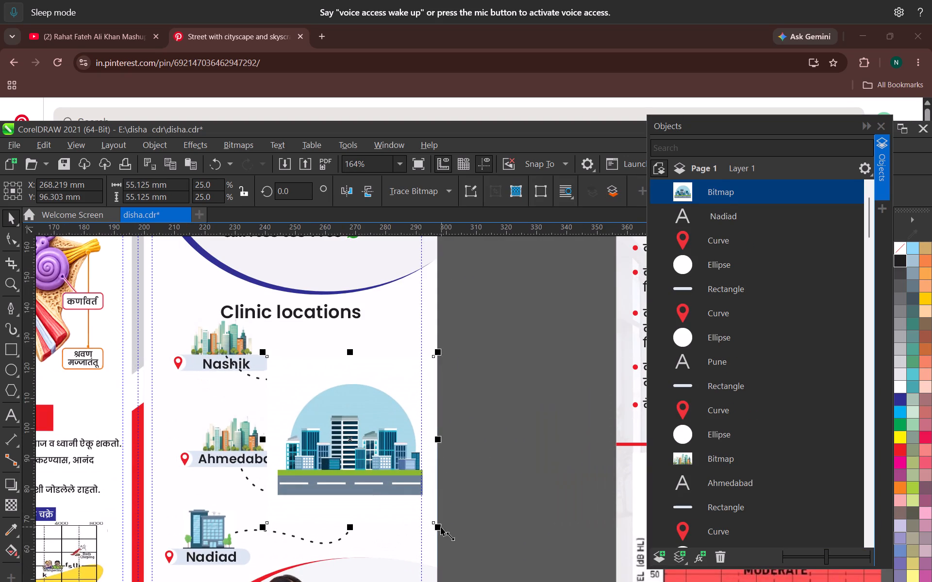
left_click_drag(440, 526, 385, 427)
scroll(339, 416, "up", 7)
scroll(312, 396, "down", 1)
scroll(311, 396, "up", 1)
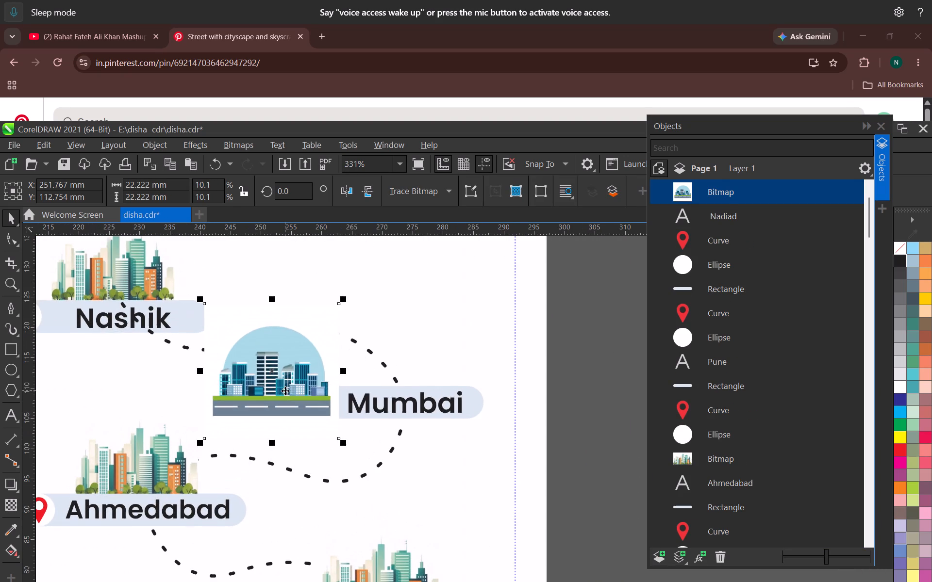
left_click_drag(285, 390, 422, 367)
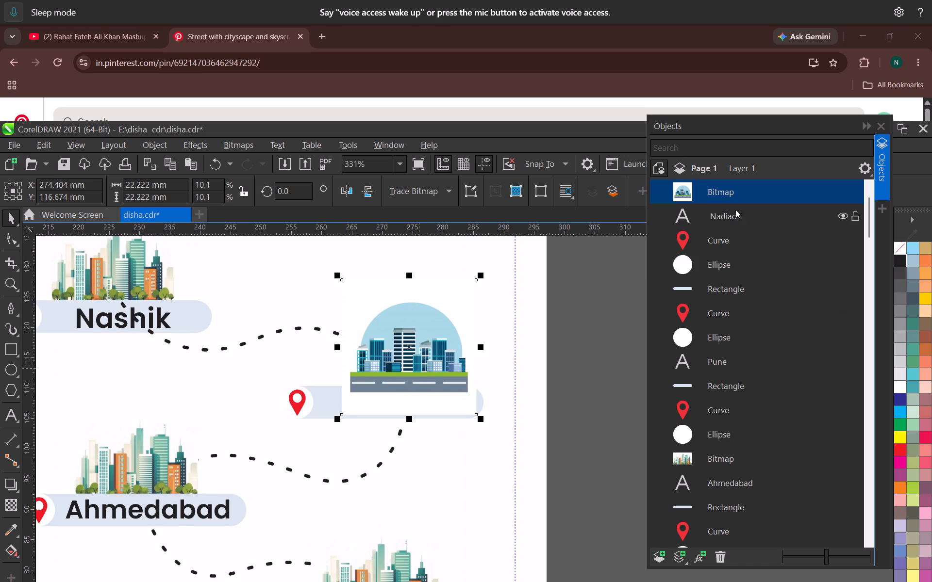
Reorder the cityscape bitmap in the object stack so it sits directly beneath the Mumbai text and its rectangle.
left_click_drag(712, 193, 725, 413)
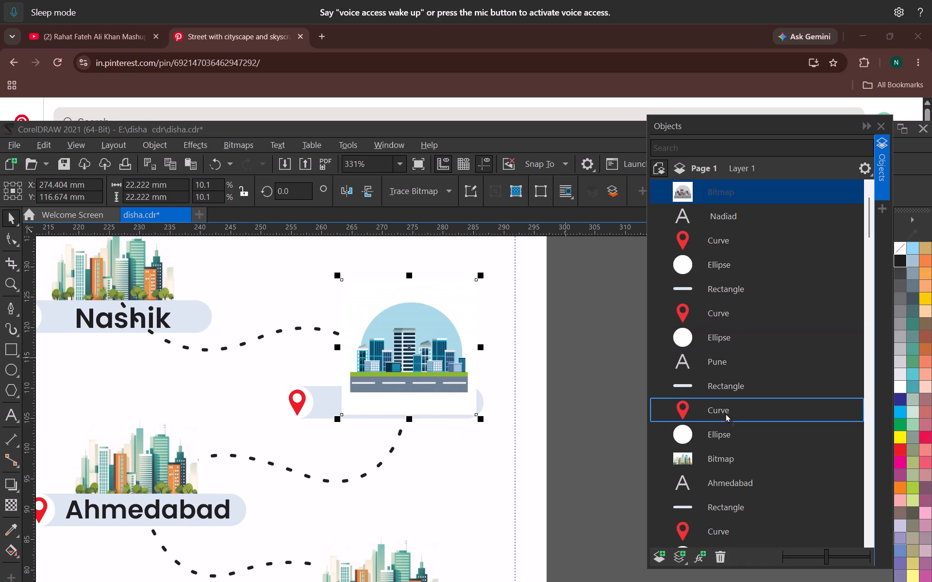
left_click_drag(725, 413, 728, 419)
left_click_drag(702, 418, 712, 483)
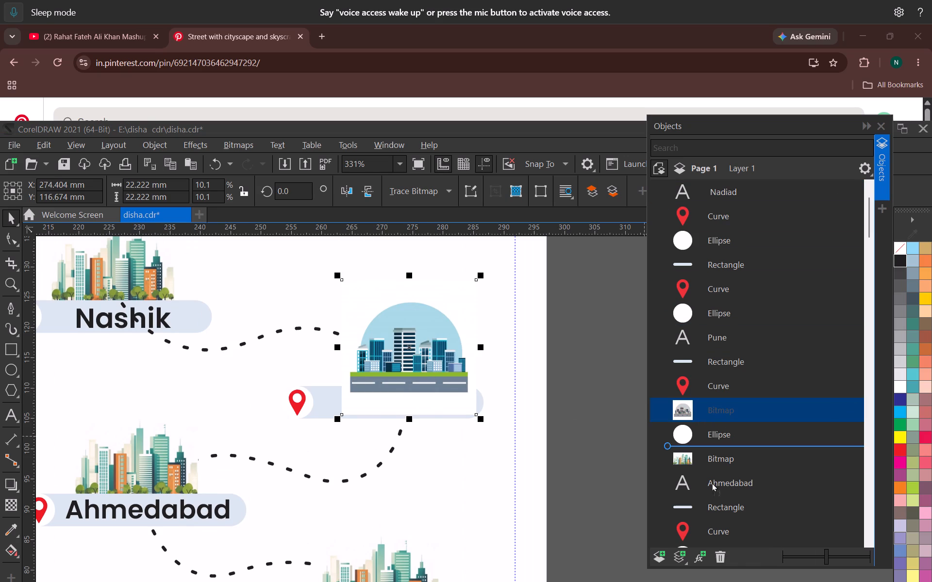
left_click_drag(712, 483, 724, 467)
Reposition the cityscape slightly left and down so its road strip is hidden behind the Mumbai label.
scroll(390, 378, "up", 3)
left_click_drag(409, 357, 404, 357)
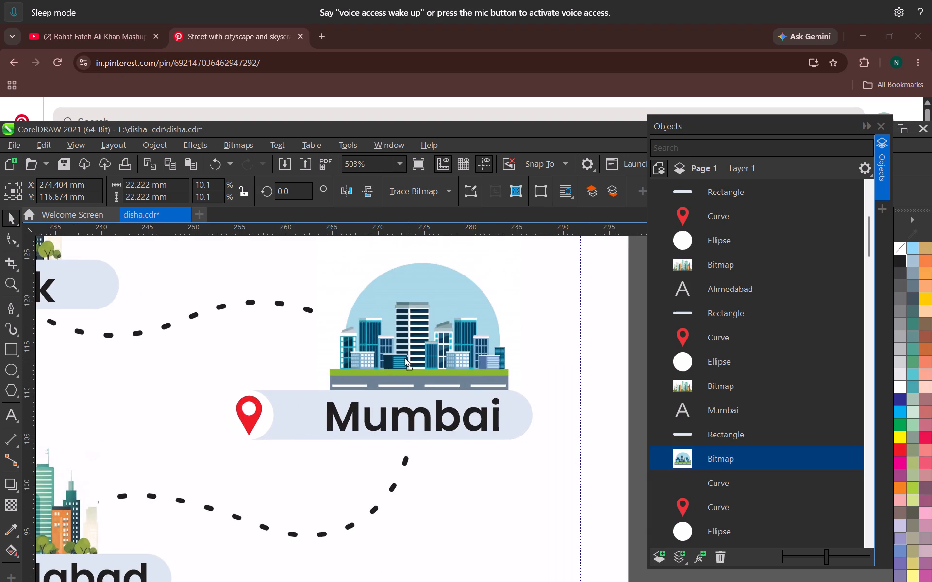
left_click_drag(404, 357, 391, 360)
left_click_drag(409, 356, 416, 367)
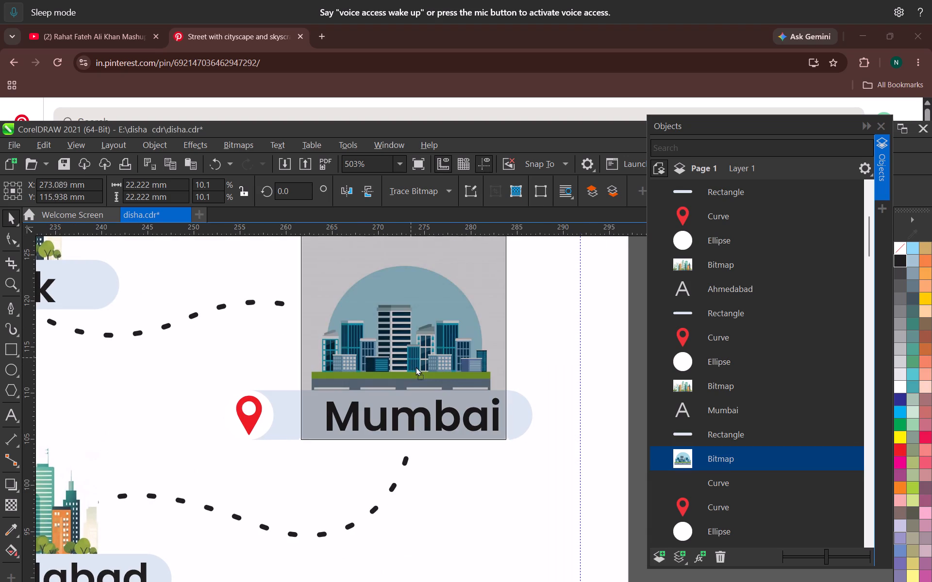
left_click_drag(416, 367, 413, 373)
left_click(410, 367)
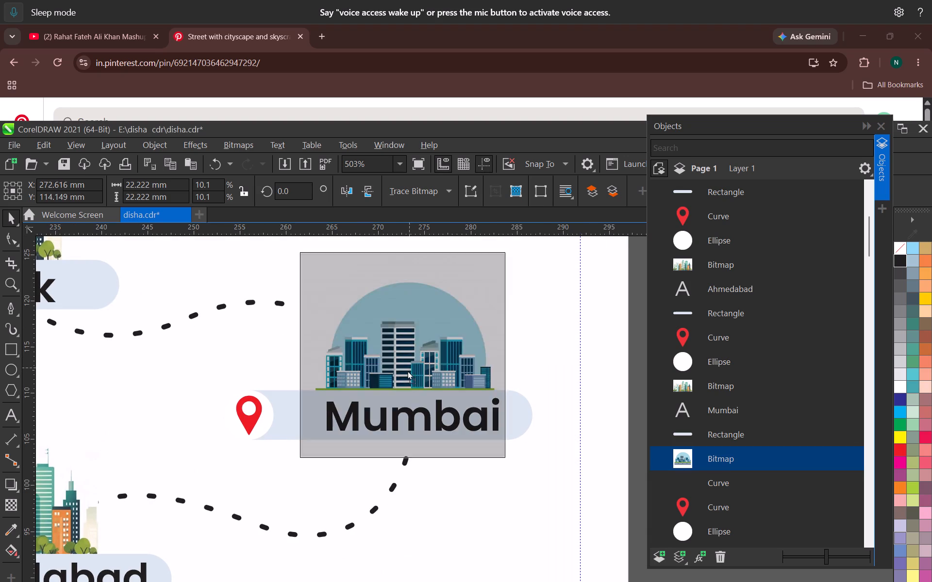
Enlarge the Mumbai cityscape proportionally to about 24.7 mm square, then deselect it.
scroll(387, 367, "down", 3)
left_click_drag(315, 272, 299, 265)
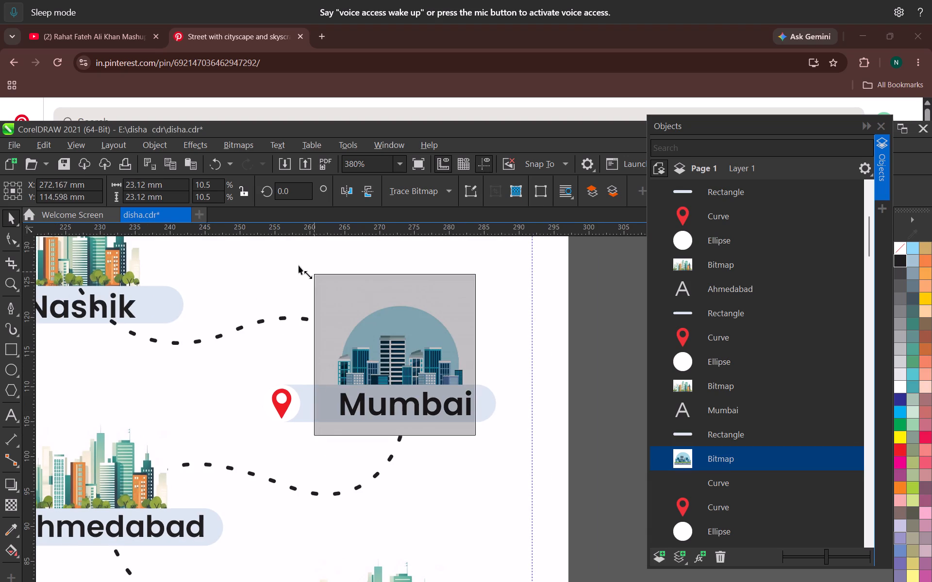
left_click_drag(299, 265, 286, 255)
scroll(459, 400, "down", 2)
scroll(517, 399, "down", 4)
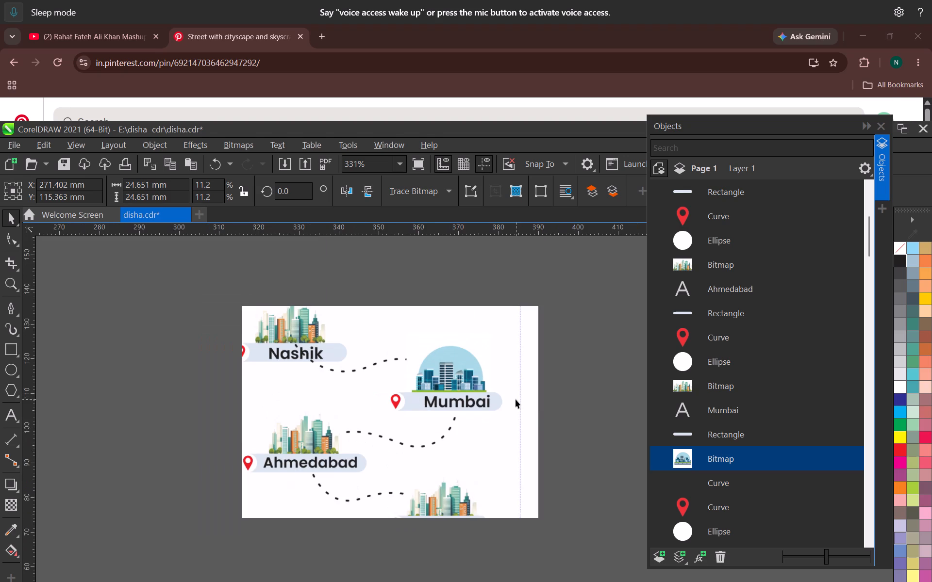
left_click(571, 406)
Check the Mumbai cityscape among the clinic locations and save disha.cdr.
scroll(479, 414, "down", 5)
middle_click_drag(472, 412, 437, 379)
scroll(473, 414, "up", 3)
scroll(483, 427, "down", 4)
scroll(449, 418, "up", 2)
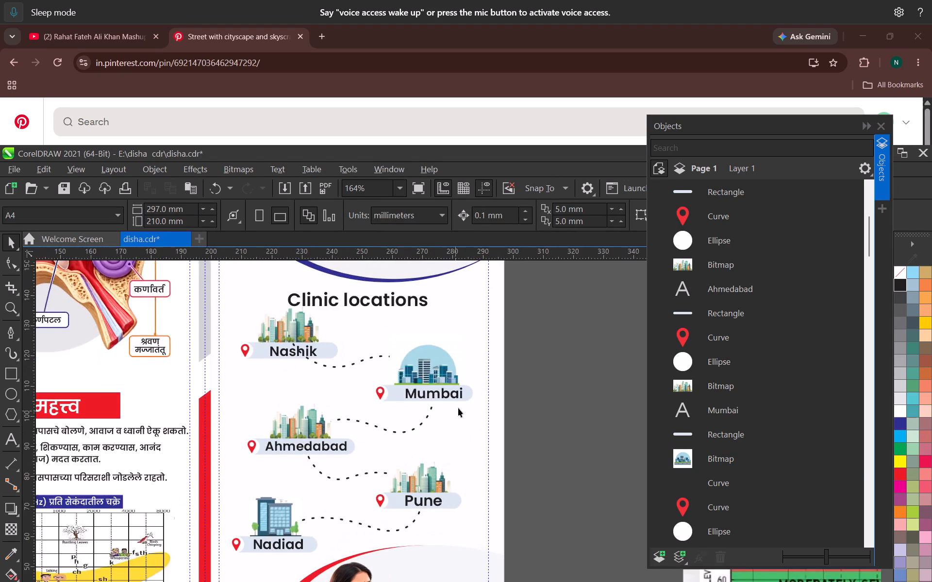
scroll(465, 396, "up", 5)
key("ctrl+s")
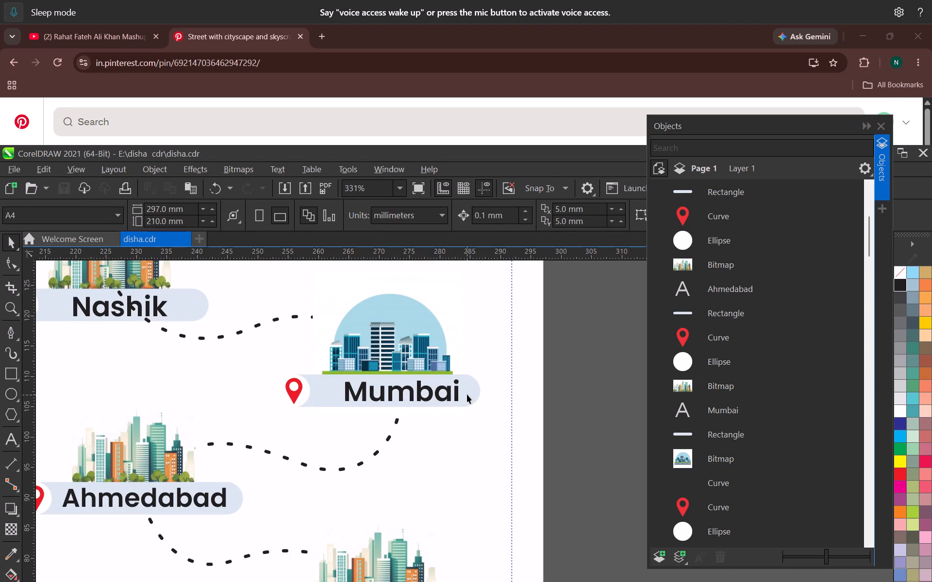
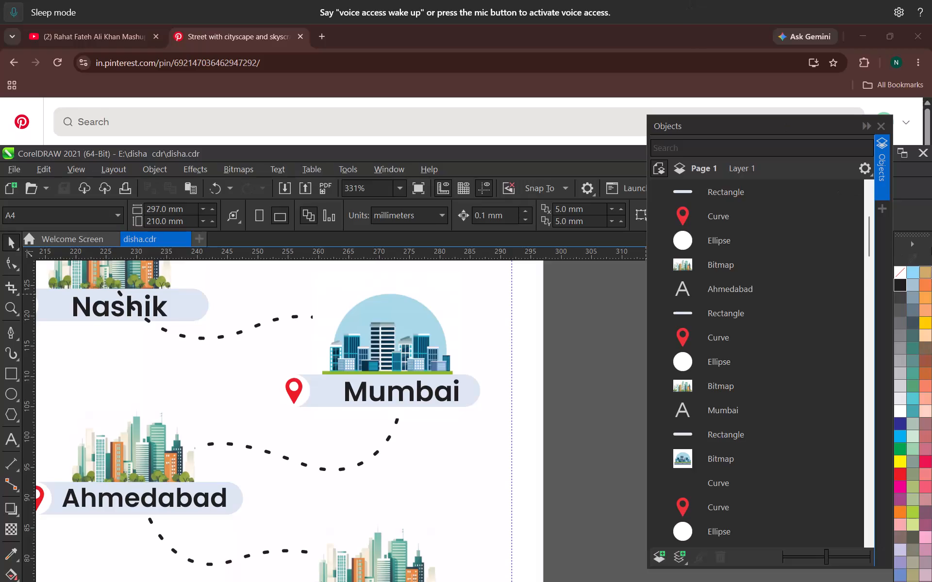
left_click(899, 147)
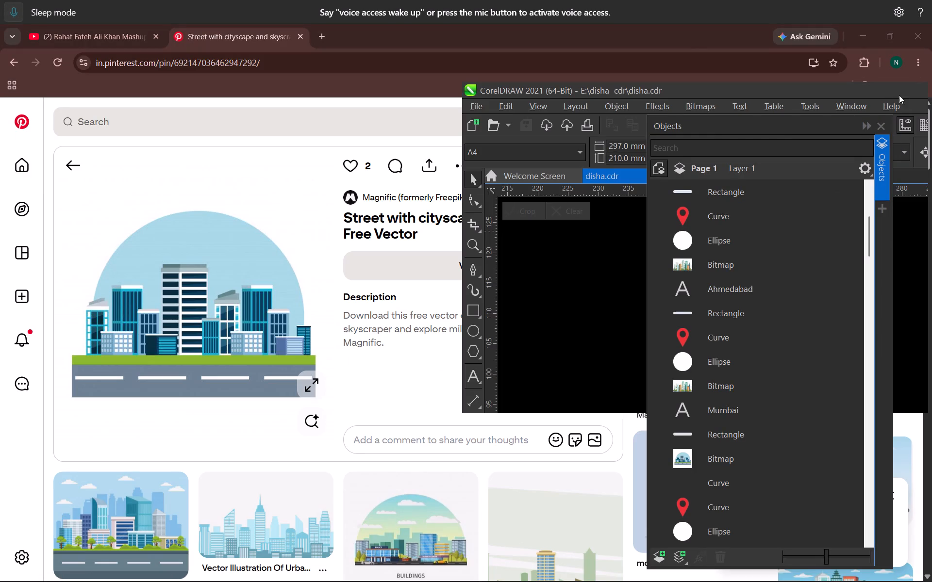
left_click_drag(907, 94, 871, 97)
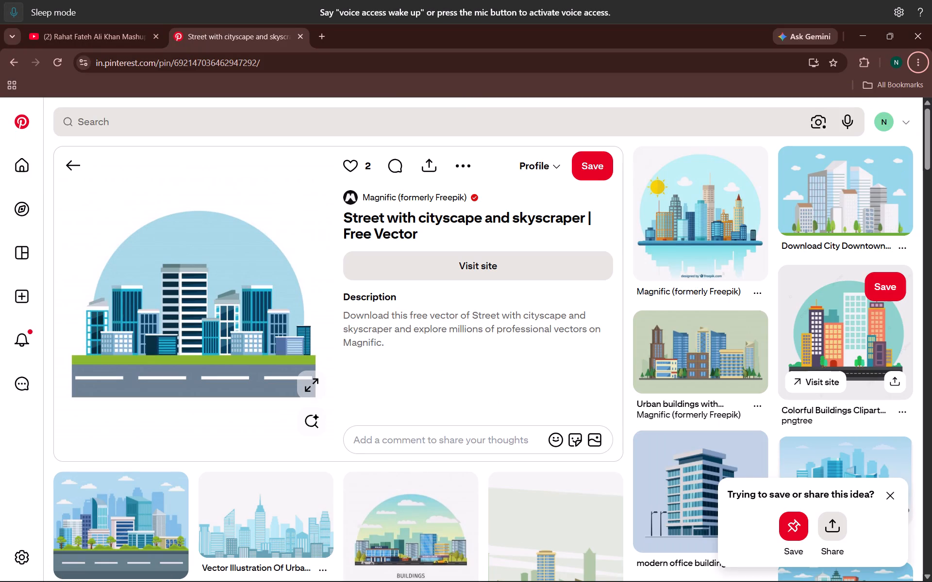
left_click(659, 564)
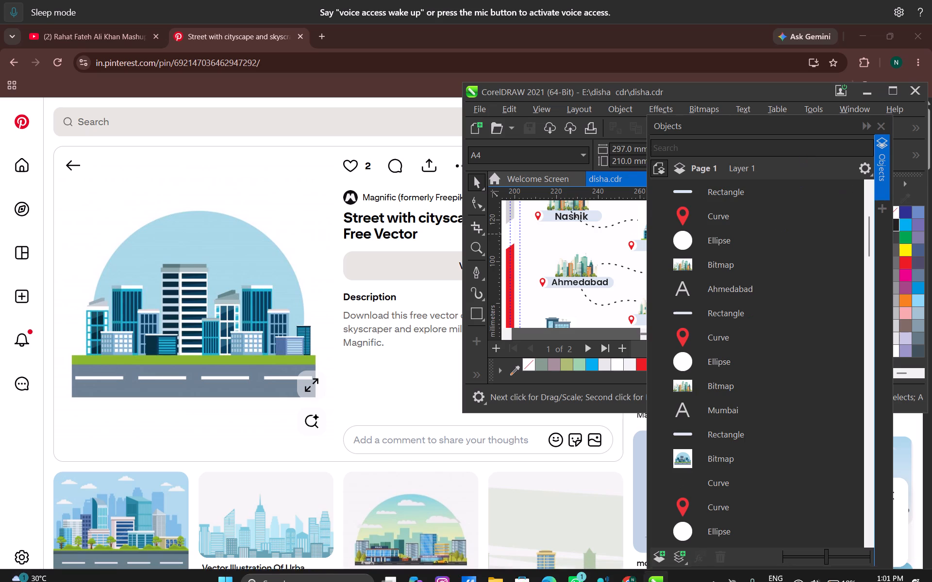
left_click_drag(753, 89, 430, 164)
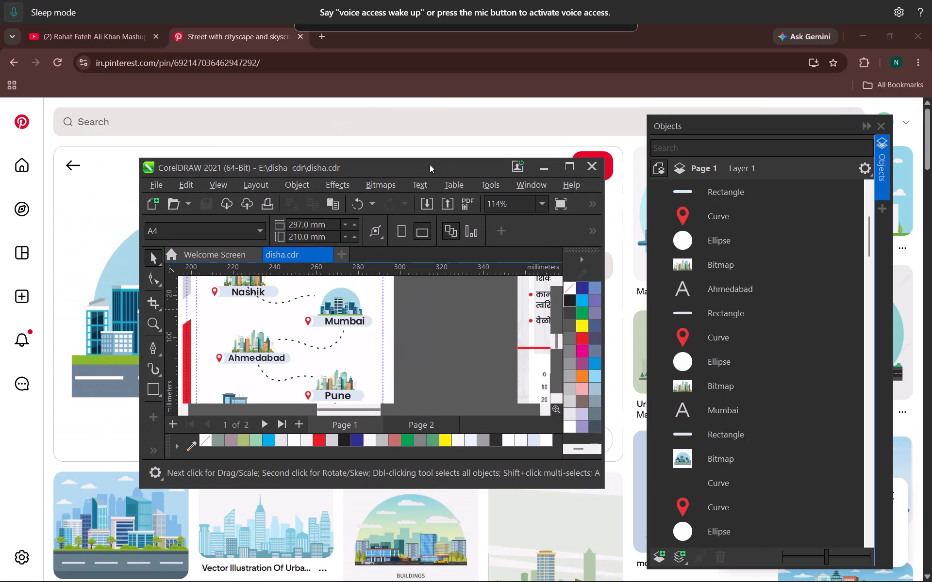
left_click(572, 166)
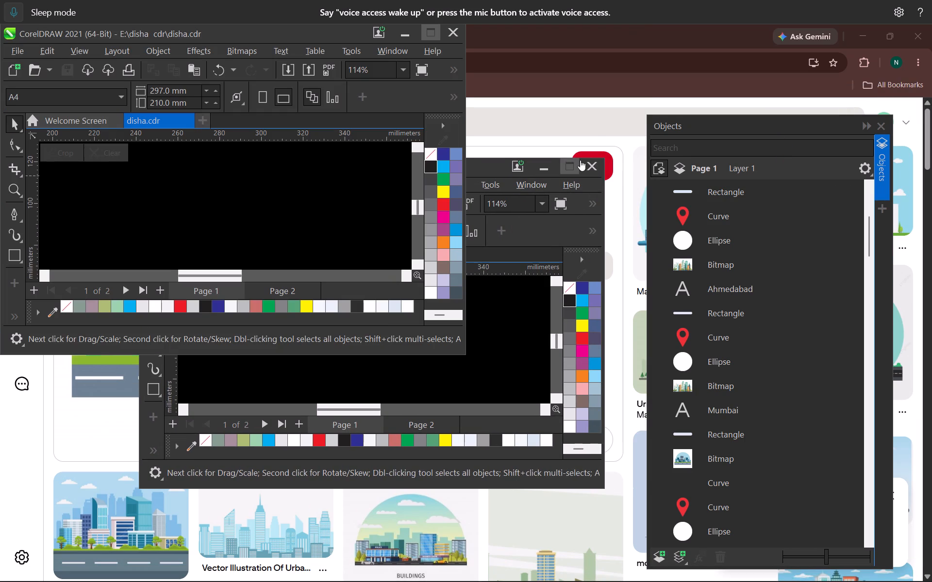
Review the five clinic location illustrations on page 1 and save disha.cdr.
scroll(338, 334, "down", 5)
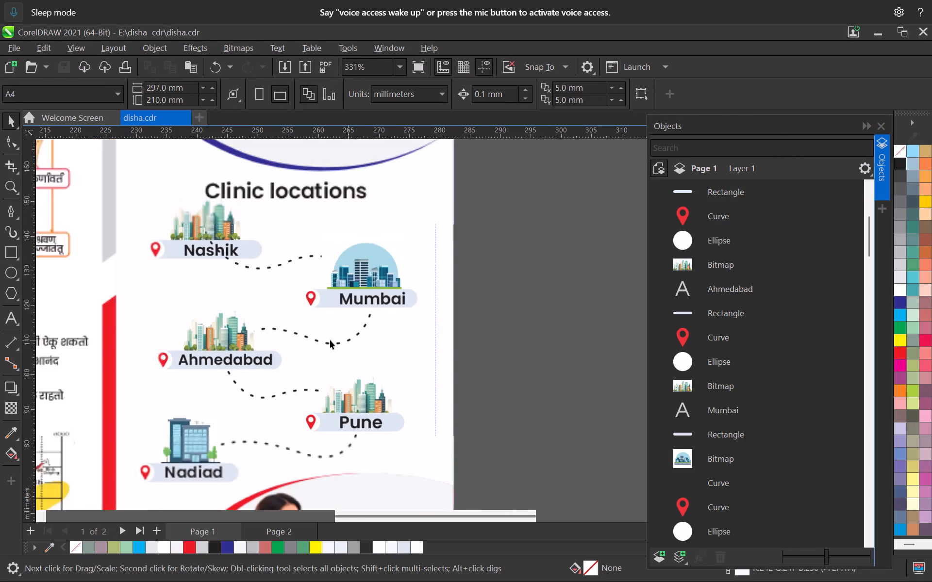
scroll(328, 344, "down", 4)
left_click(430, 395)
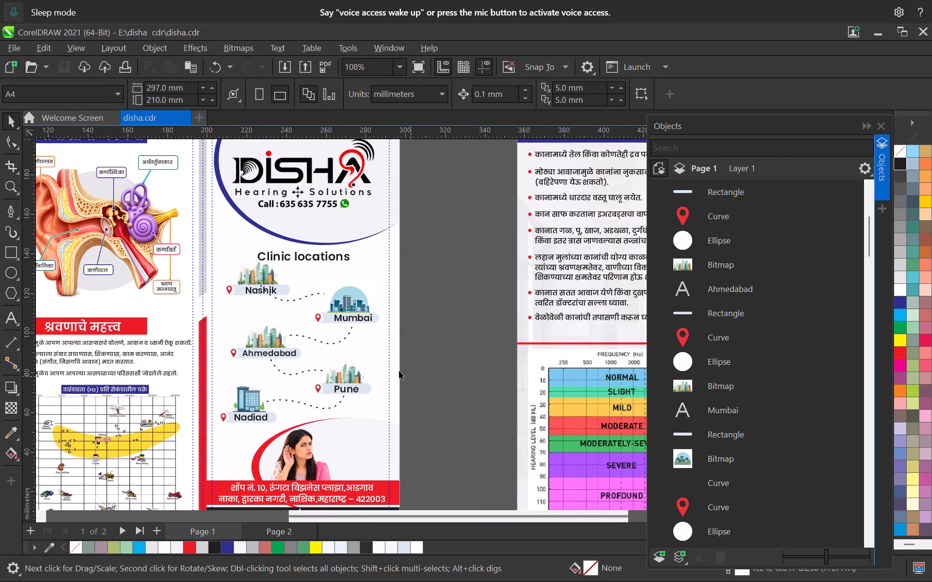
scroll(391, 362, "up", 2)
scroll(393, 377, "down", 2)
scroll(335, 385, "down", 2)
scroll(332, 385, "up", 4)
key("ctrl+s")
scroll(333, 383, "up", 2)
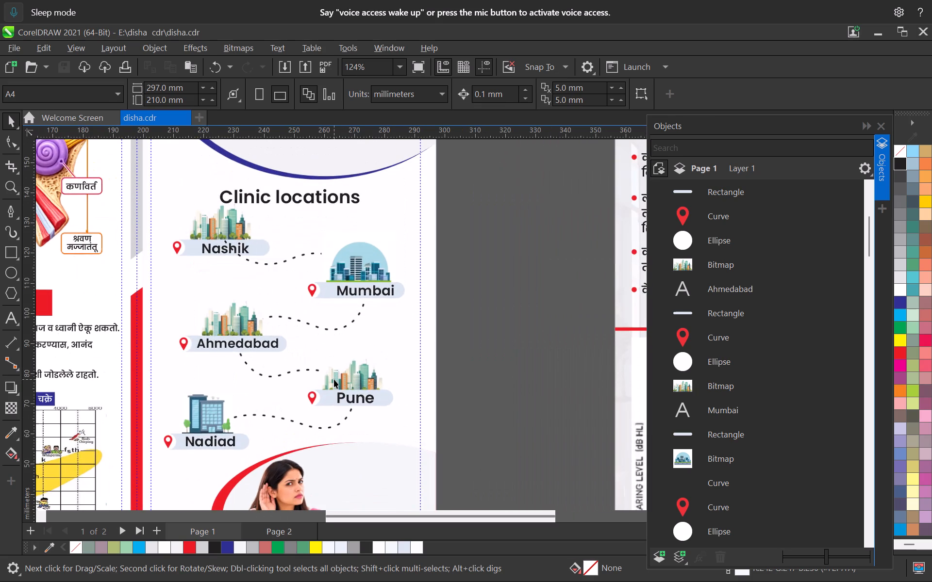
Switch to Chrome and look over the cityscape pins related to the Street with cityscape and skyscraper pin.
key("alt+Tab")
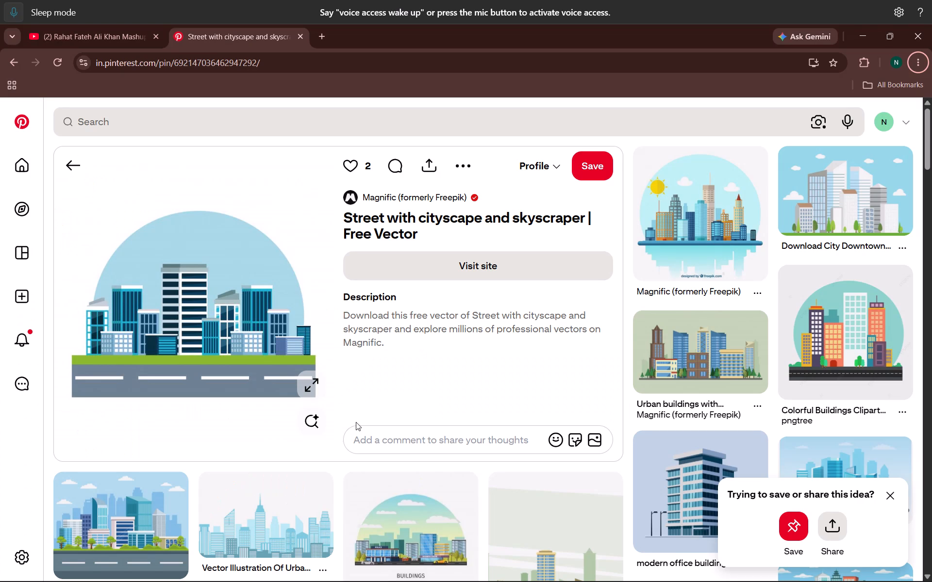
scroll(359, 420, "down", 9)
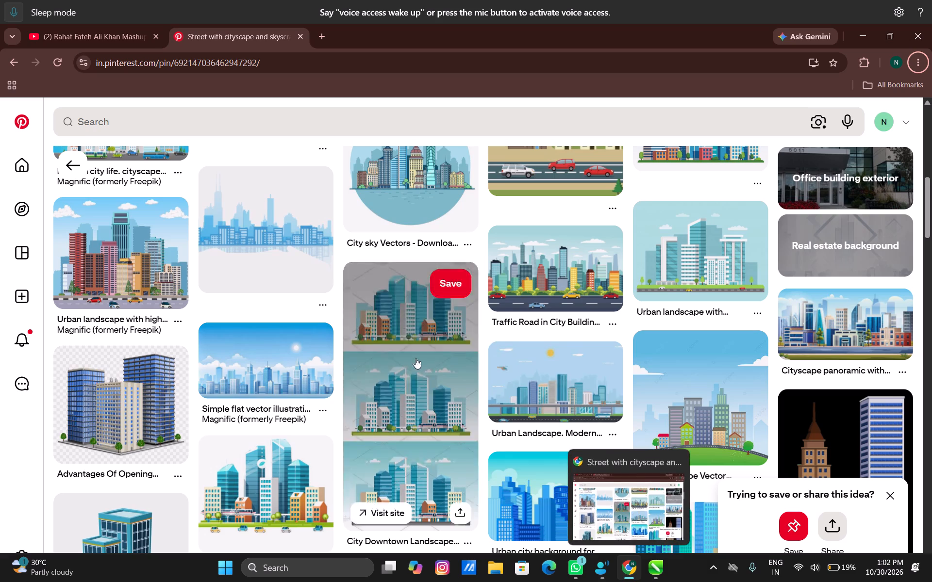
Start playing the Mix – Indian film music playlist on YouTube.
left_click(120, 33)
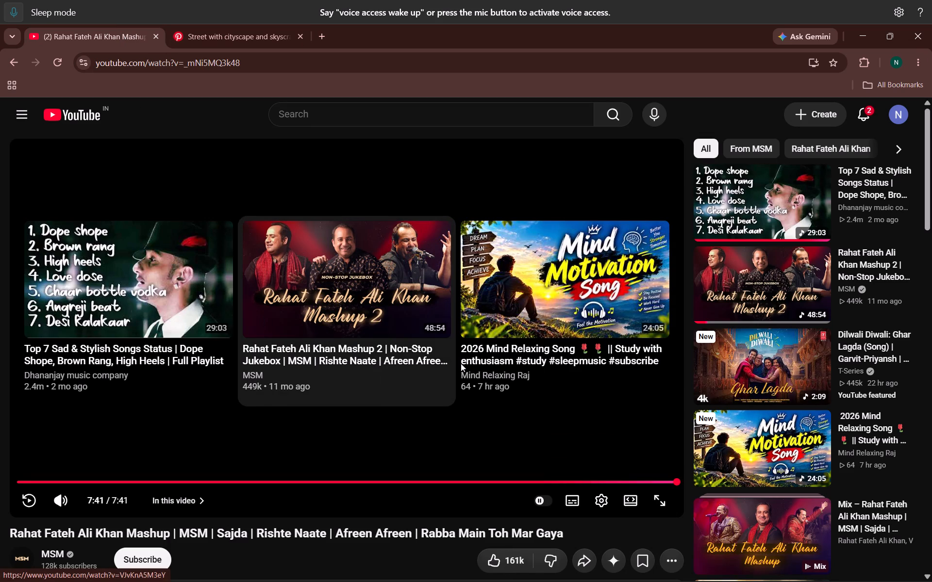
scroll(474, 366, "down", 5)
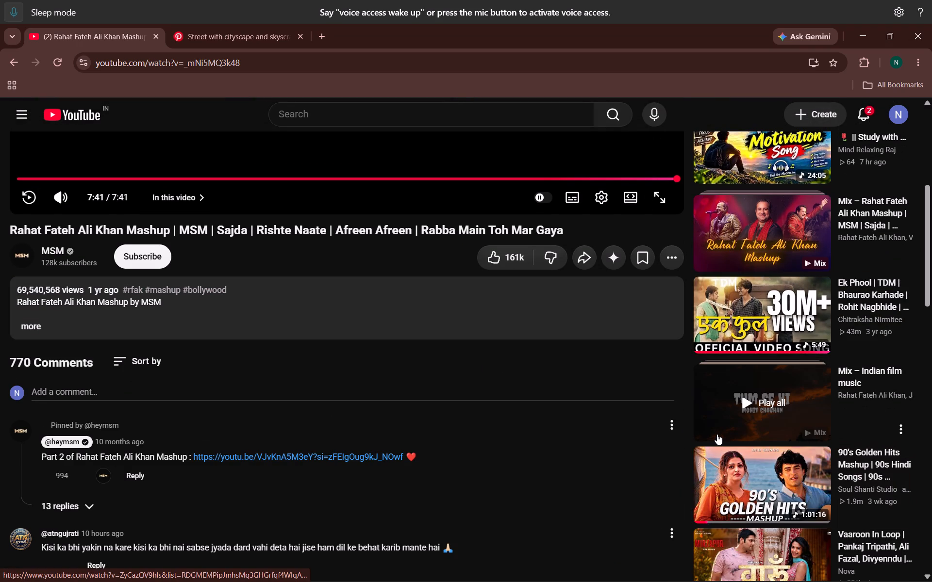
left_click(717, 434)
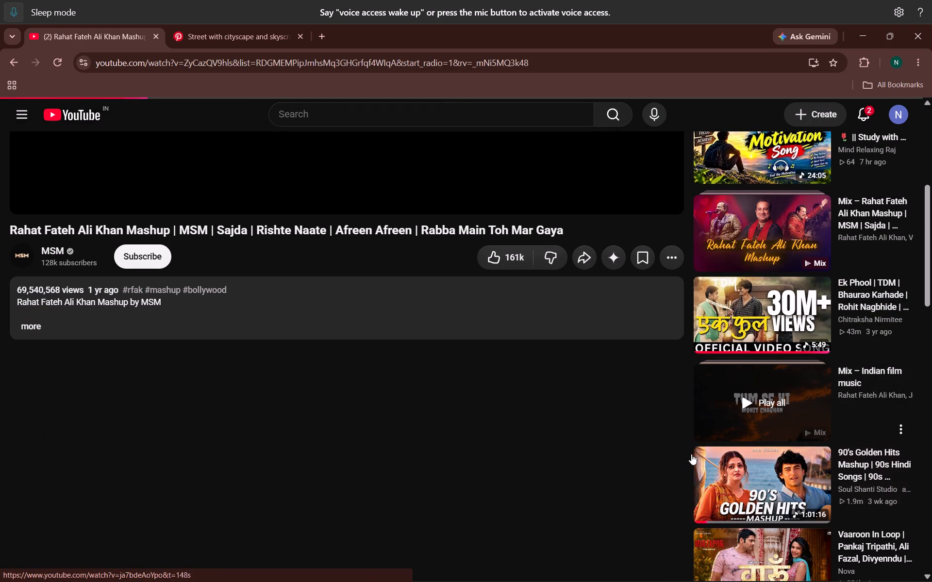
left_click(871, 48)
Return to Pinterest in Chrome and look through the related pins for another city building illustration.
key("alt+Tab")
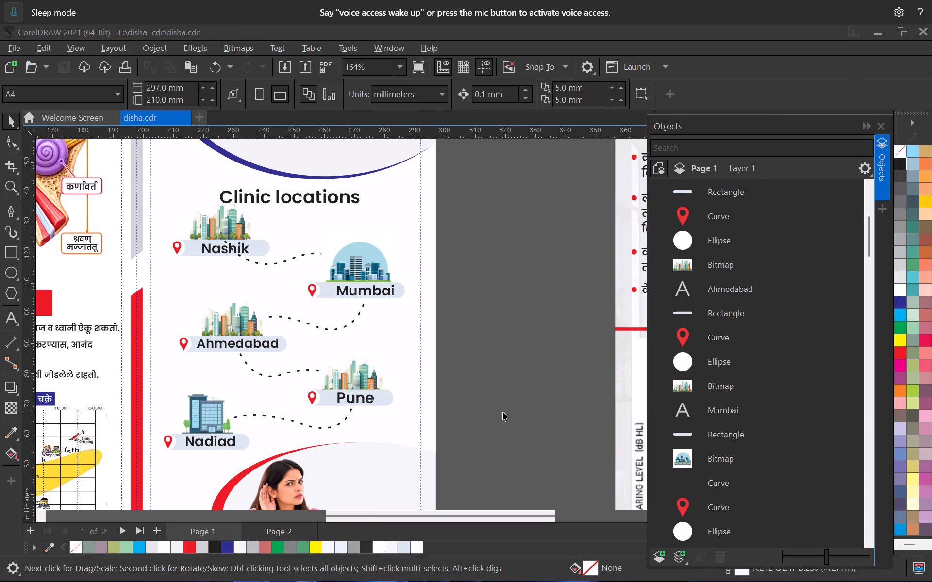
left_click(204, 42)
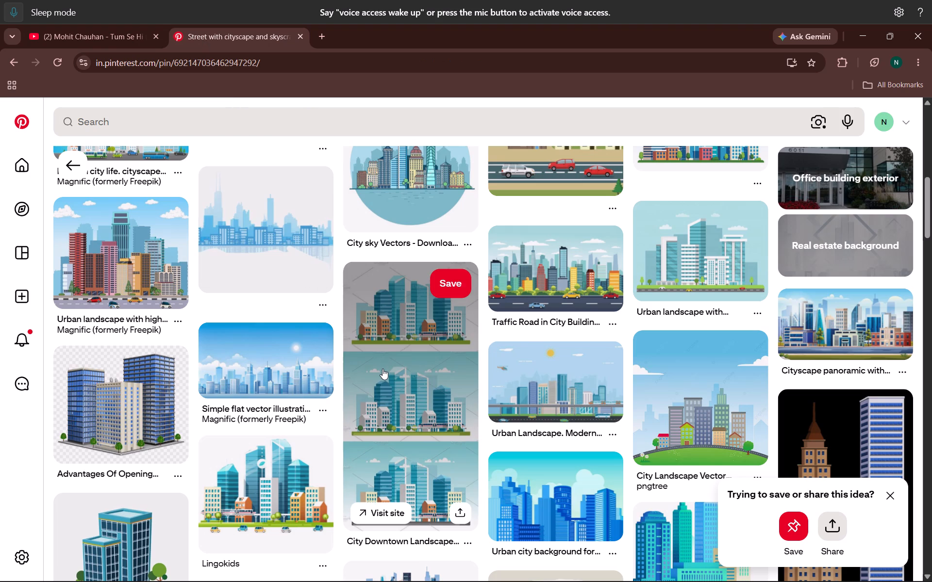
scroll(382, 369, "down", 2)
scroll(380, 369, "up", 4)
scroll(379, 366, "down", 7)
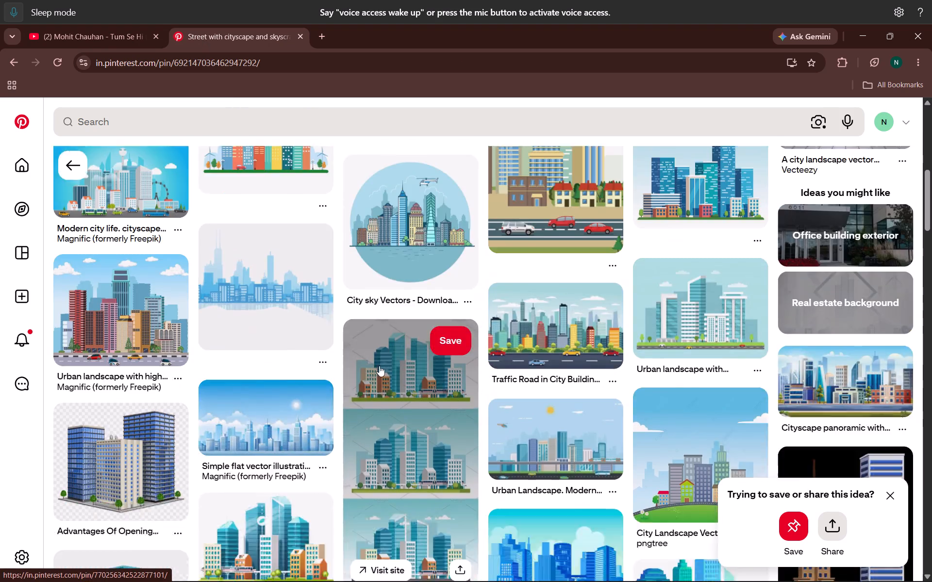
scroll(379, 366, "down", 4)
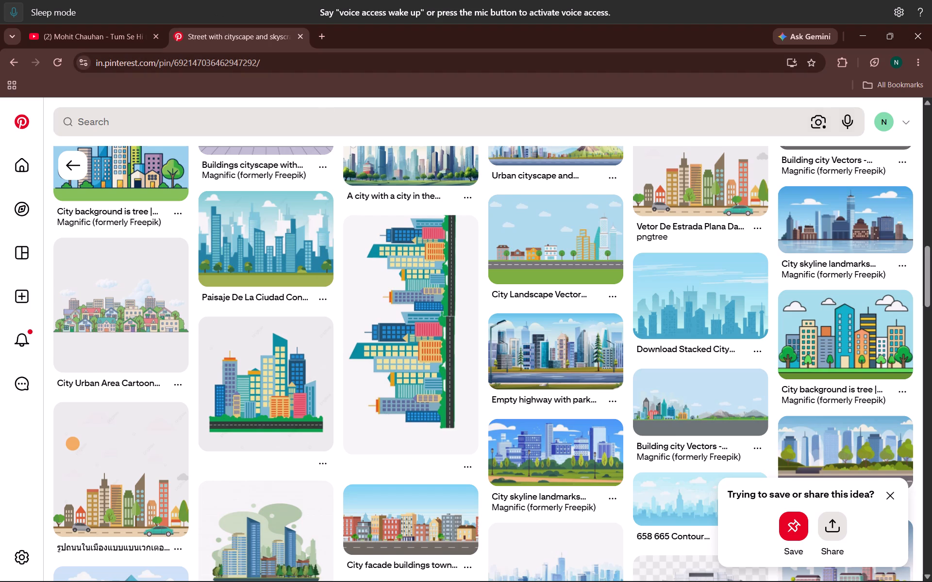
scroll(329, 120, "down", 4)
scroll(321, 118, "up", 4)
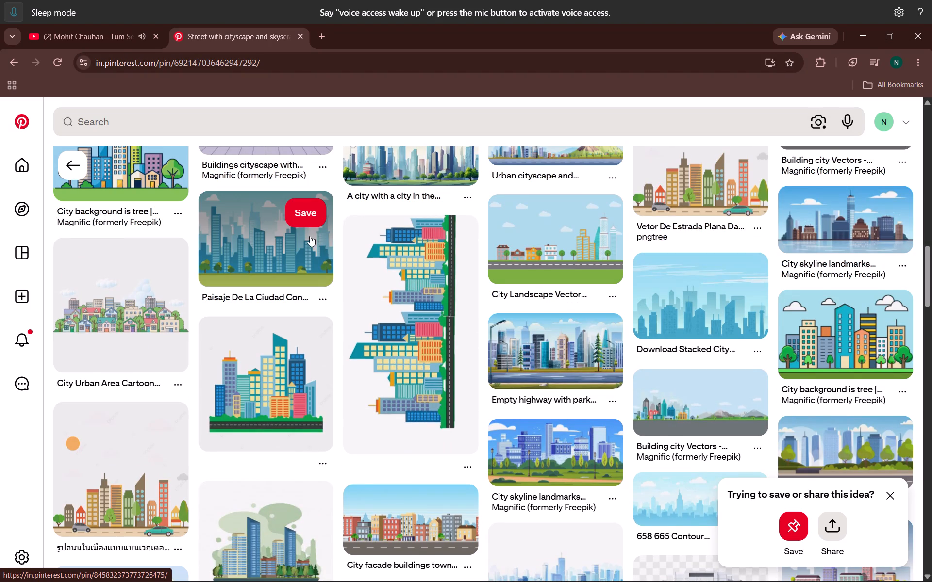
scroll(294, 254, "down", 5)
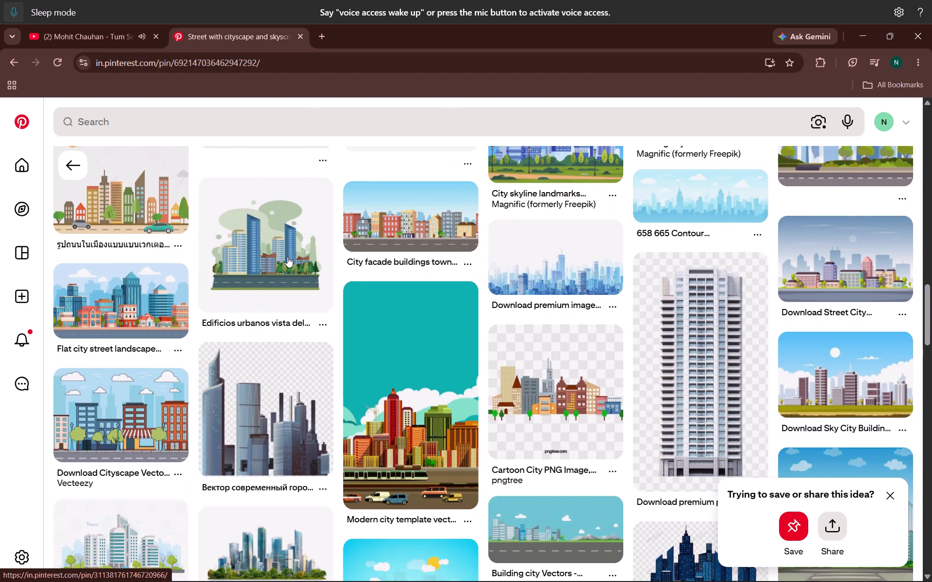
scroll(285, 254, "down", 3)
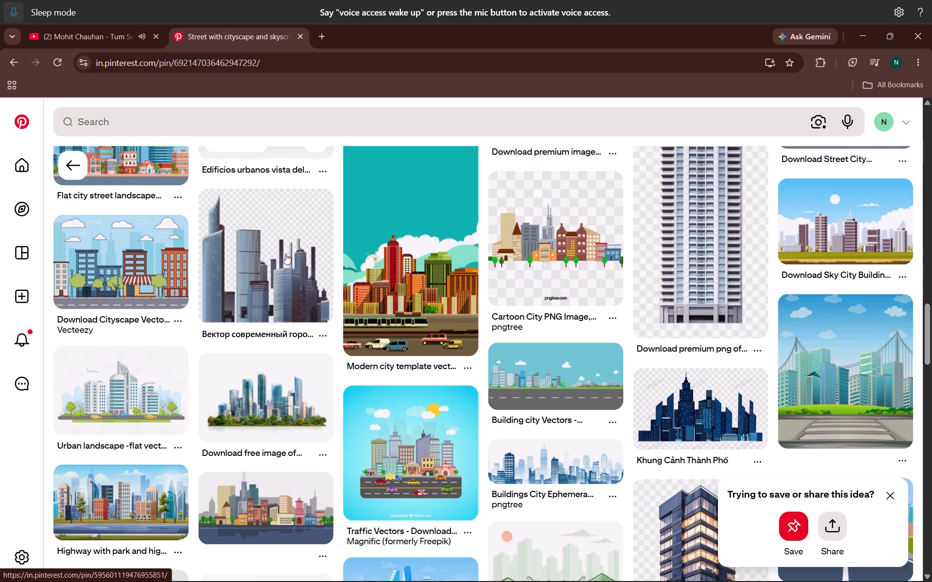
scroll(285, 254, "down", 9)
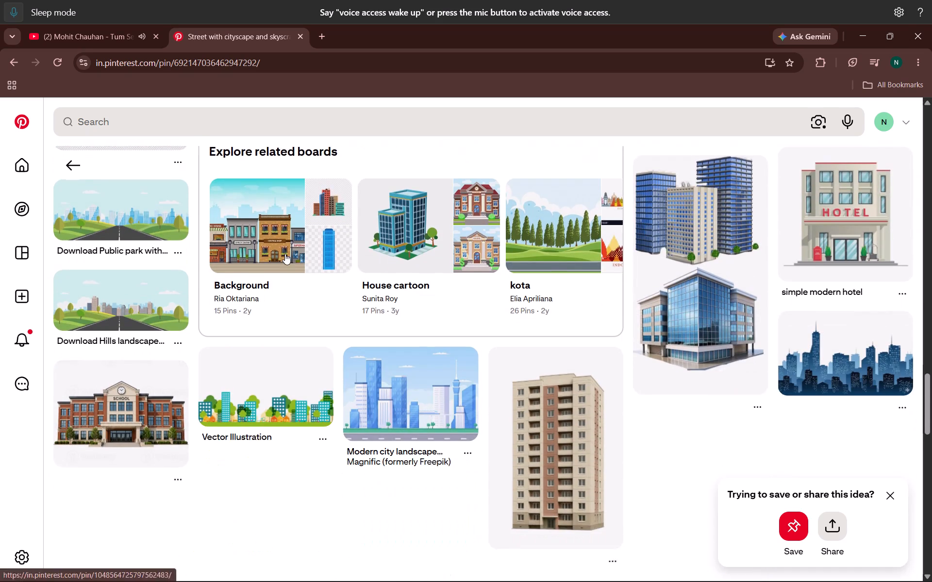
scroll(285, 254, "down", 3)
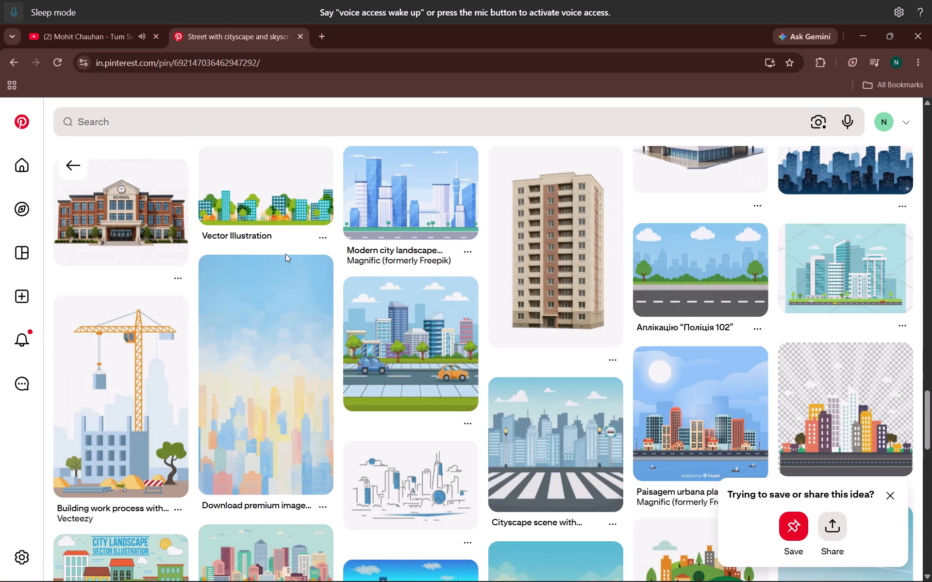
scroll(285, 254, "down", 6)
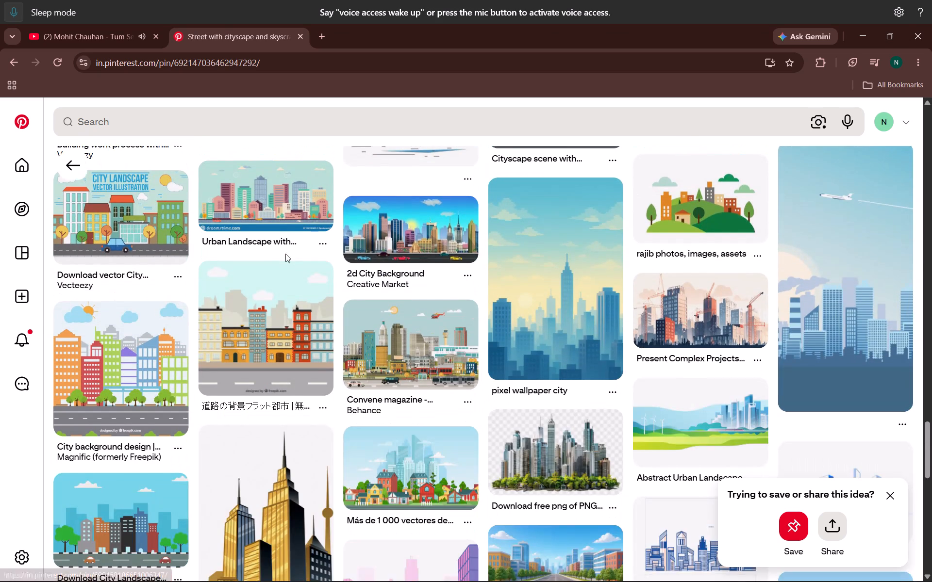
scroll(285, 254, "down", 3)
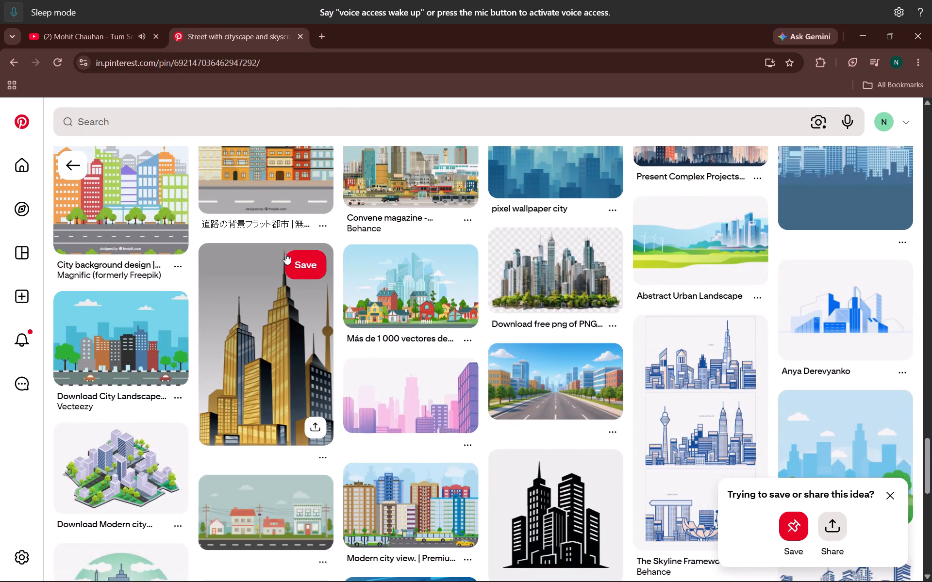
scroll(285, 254, "up", 5)
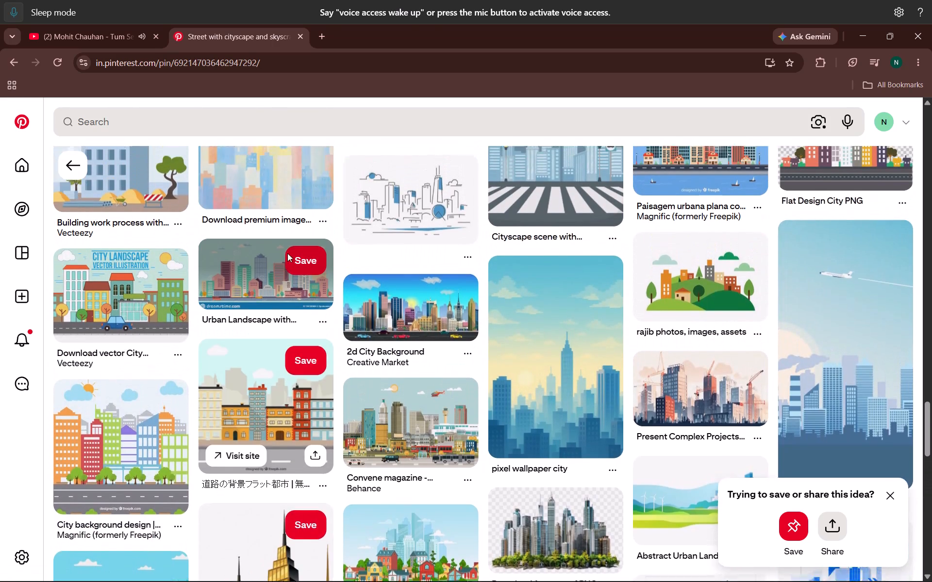
scroll(287, 253, "up", 6)
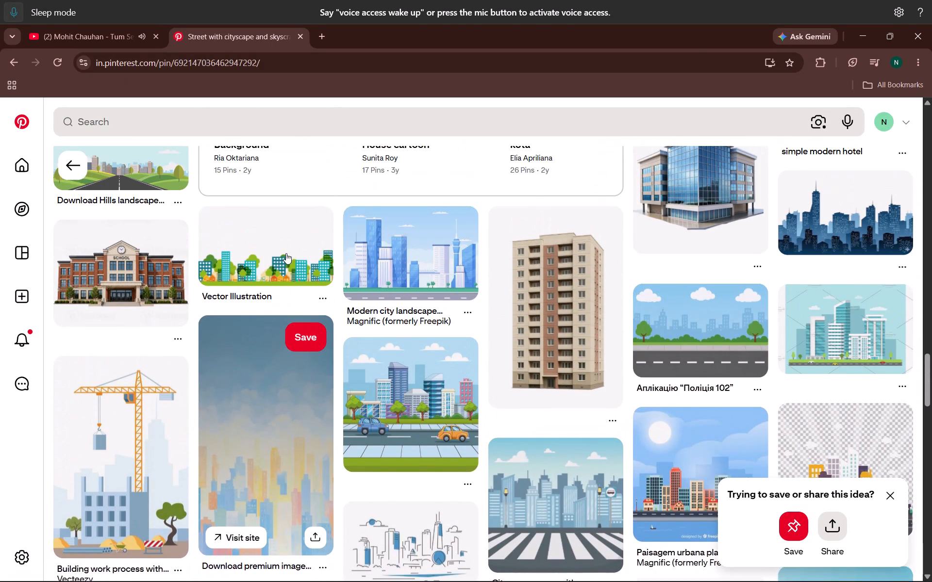
scroll(286, 253, "up", 5)
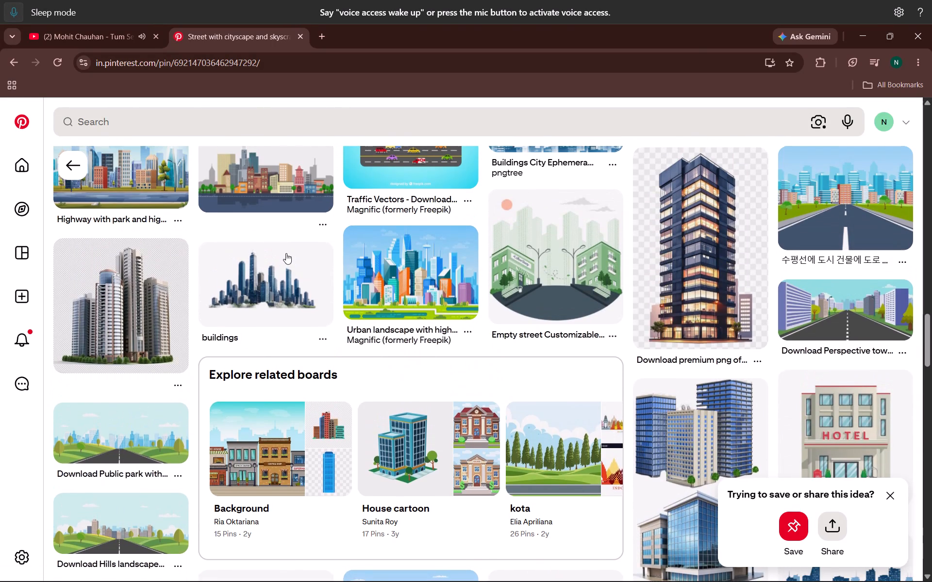
scroll(286, 253, "up", 4)
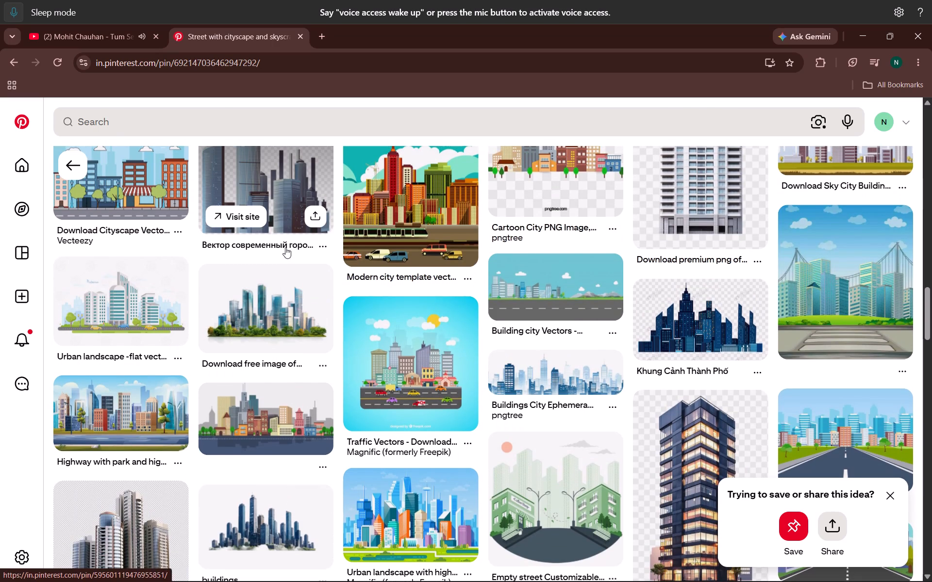
scroll(288, 254, "up", 3)
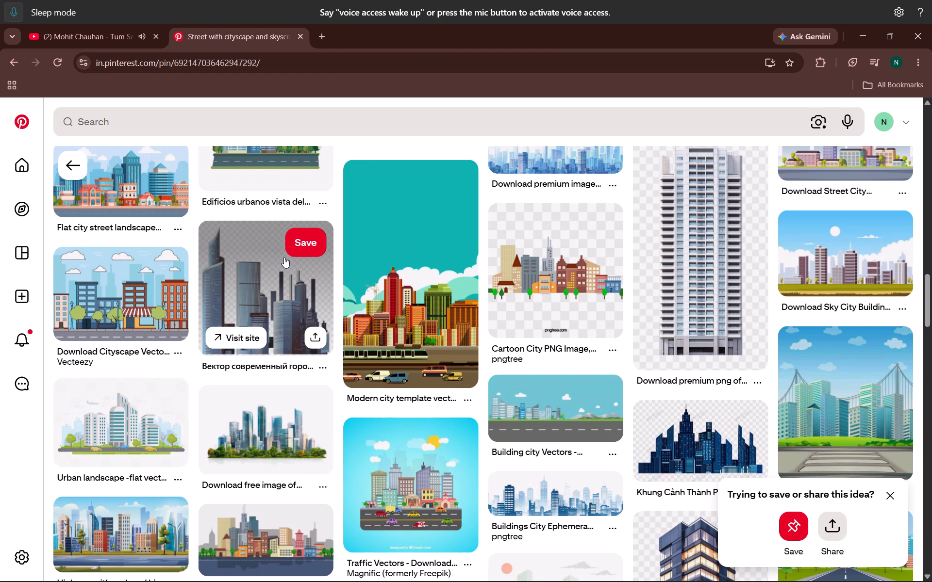
scroll(284, 257, "up", 7)
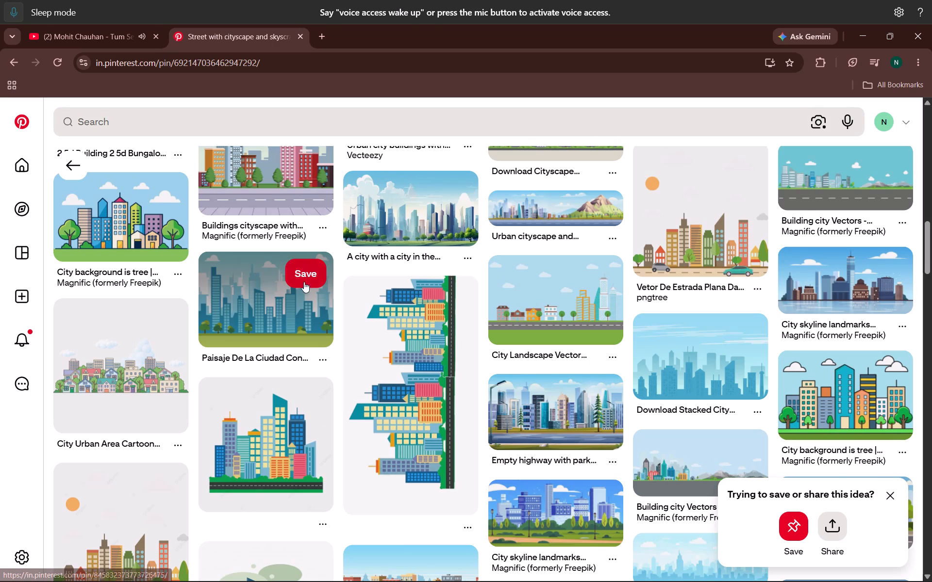
Browse the related city building clipart pins for an illustration suited to another clinic location.
left_click(296, 460)
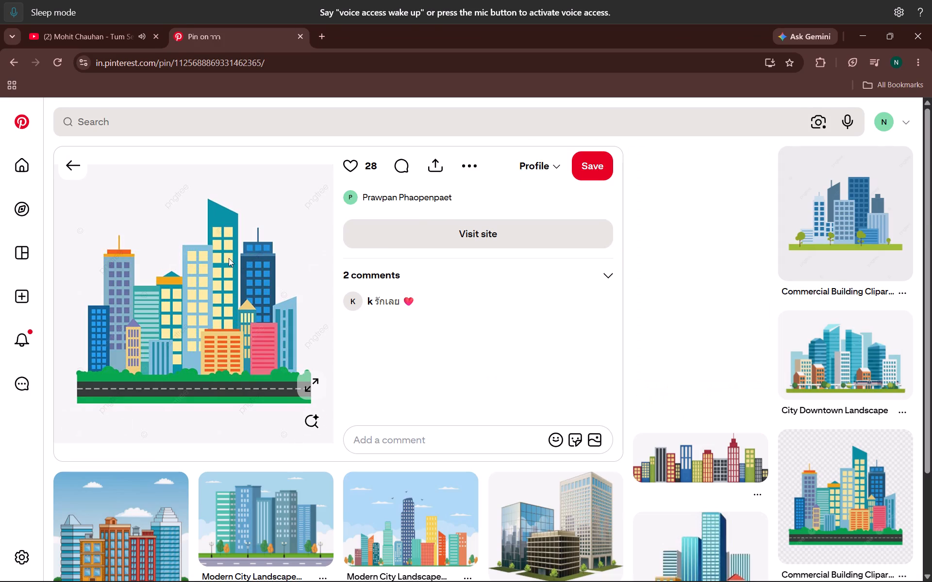
left_click(813, 221)
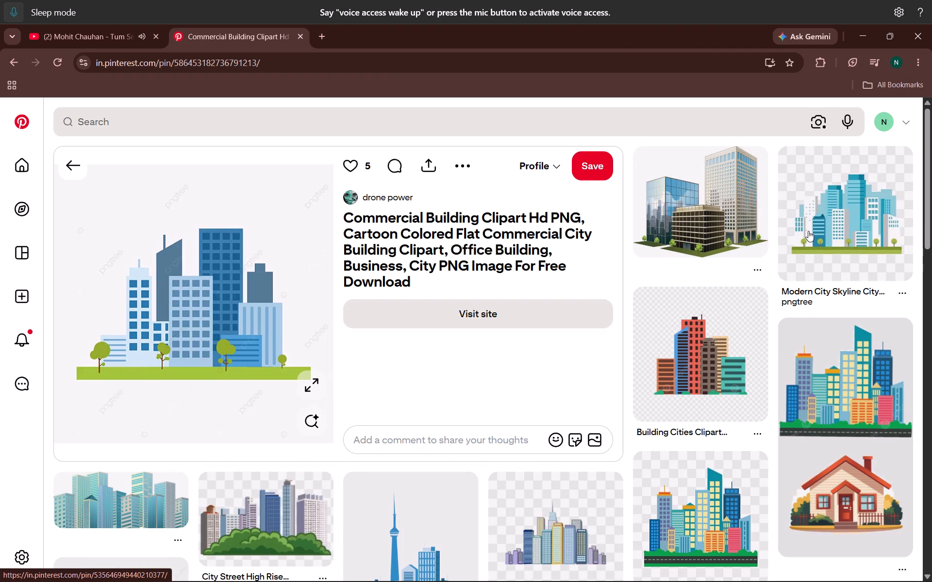
scroll(722, 344, "down", 1)
left_click(720, 296)
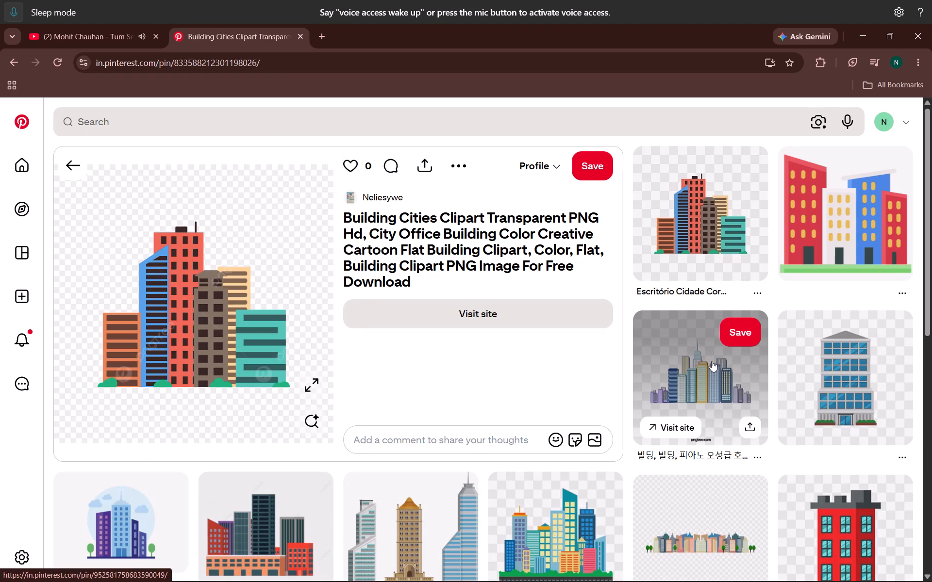
left_click(712, 361)
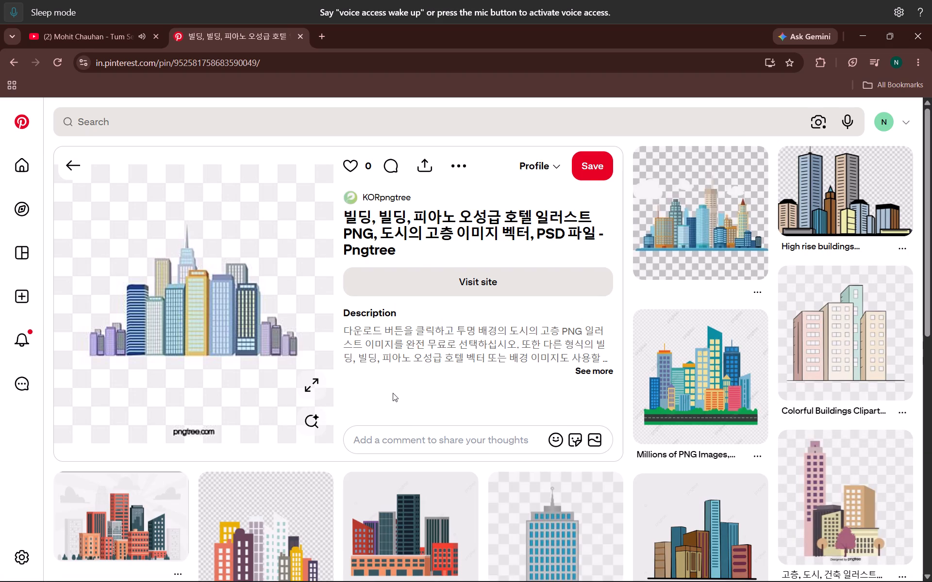
scroll(402, 395, "down", 4)
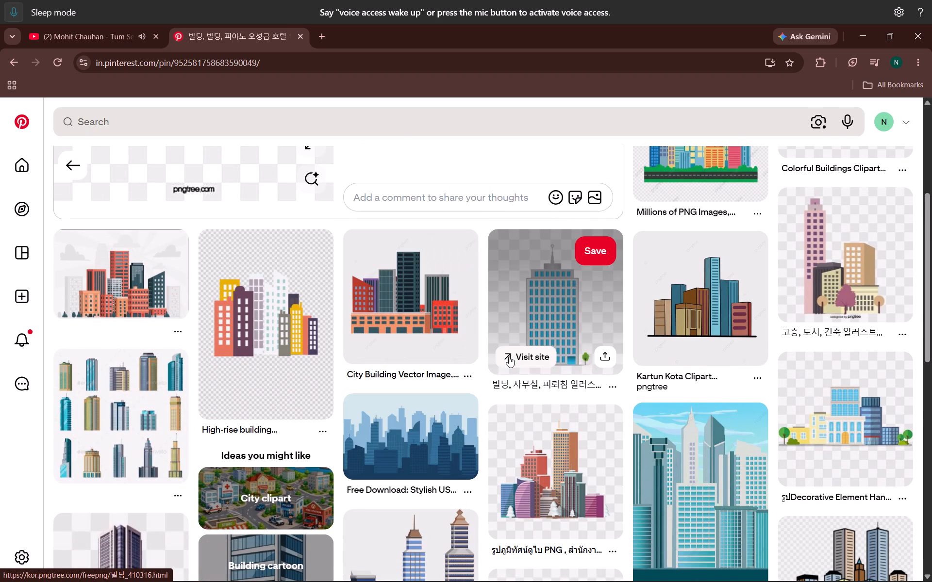
scroll(508, 363, "down", 1)
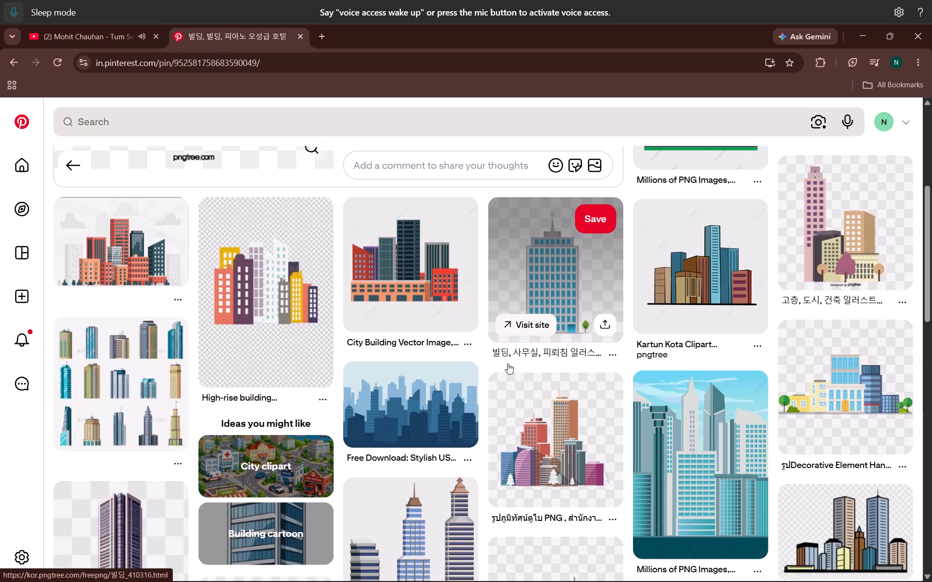
scroll(507, 363, "down", 2)
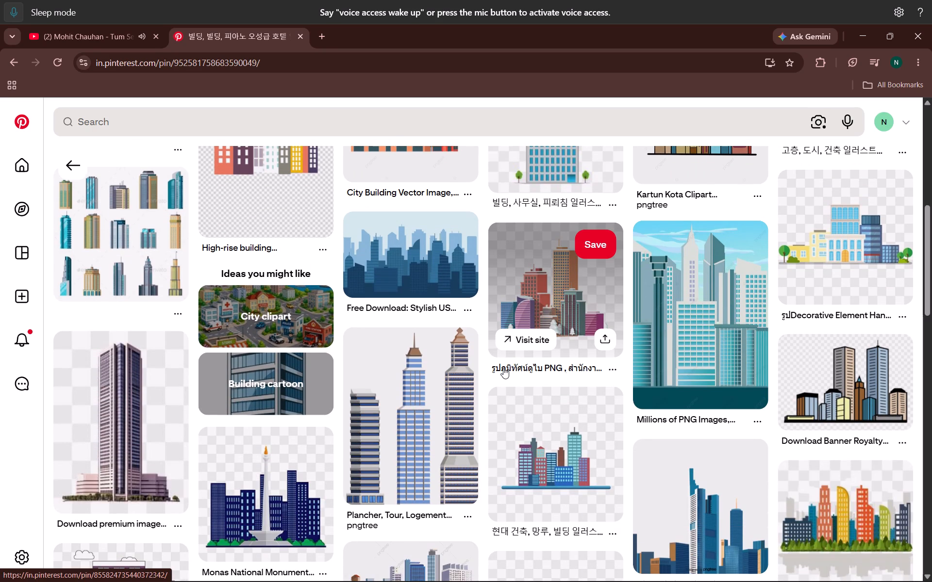
scroll(502, 372, "down", 4)
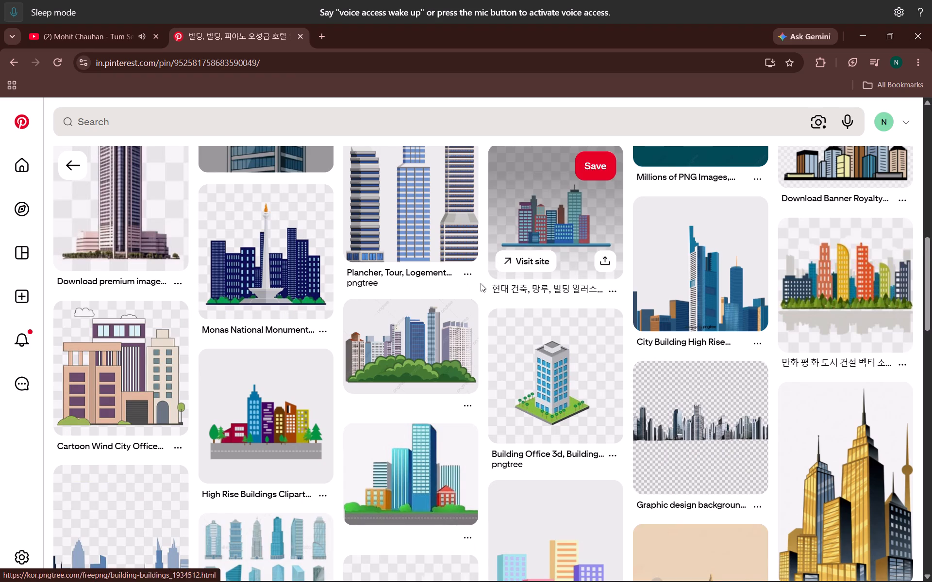
scroll(481, 283, "down", 2)
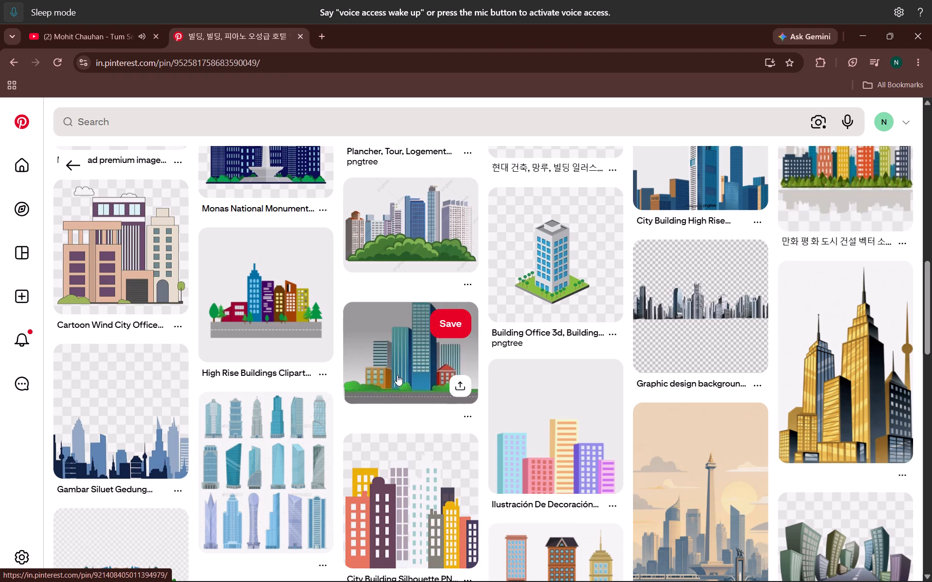
Open the pin with tall blue towers, a red-roofed house and a grey road, and copy its image.
left_click(395, 371)
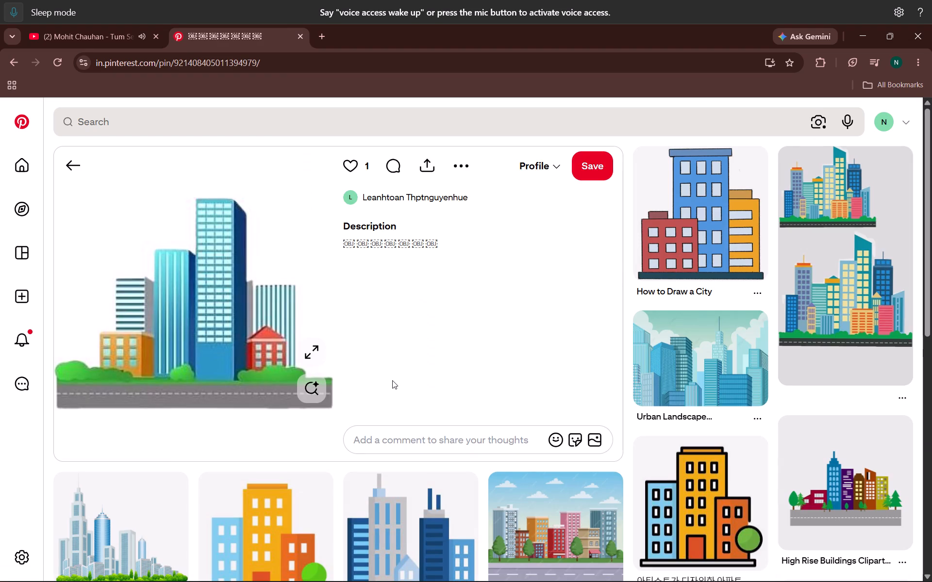
right_click(208, 317)
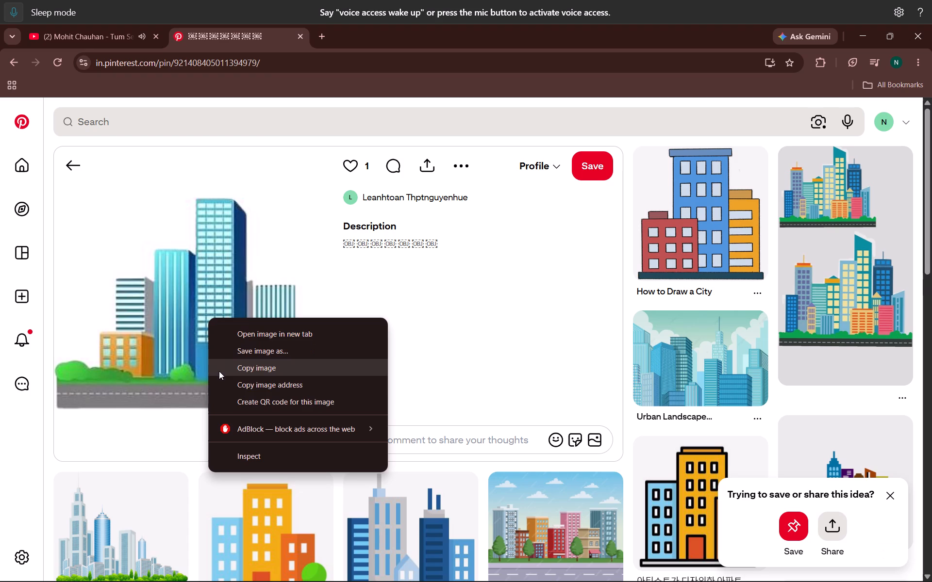
left_click(224, 372)
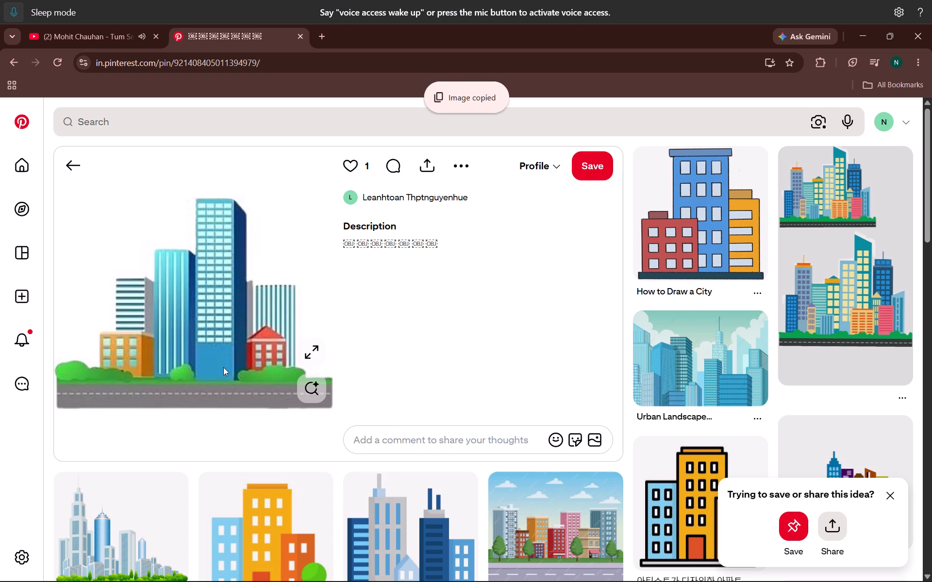
Switch to CorelDRAW and delete the cityscape bitmap above the Ahmedabad label on page 1.
key("alt+Tab")
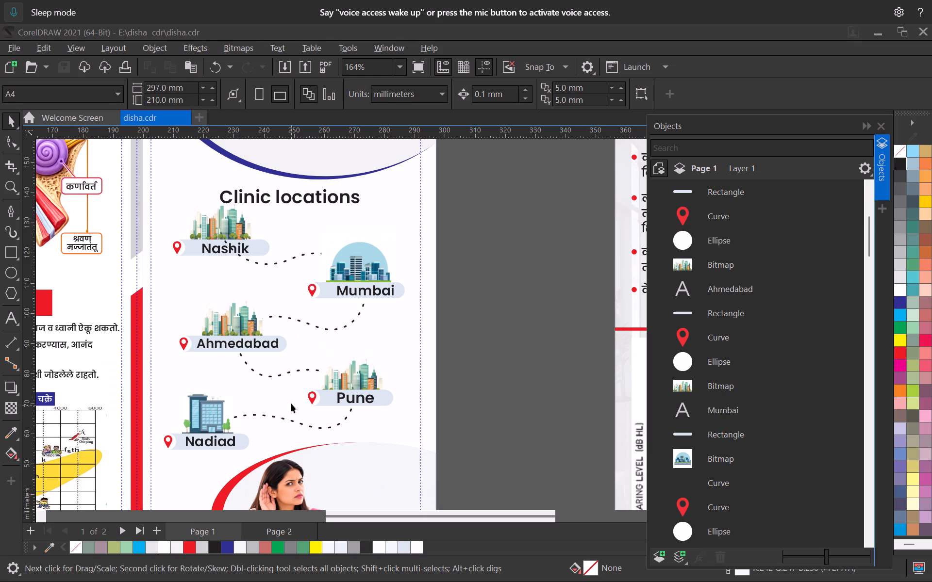
scroll(290, 402, "down", 2)
scroll(281, 388, "up", 2)
left_click(231, 328)
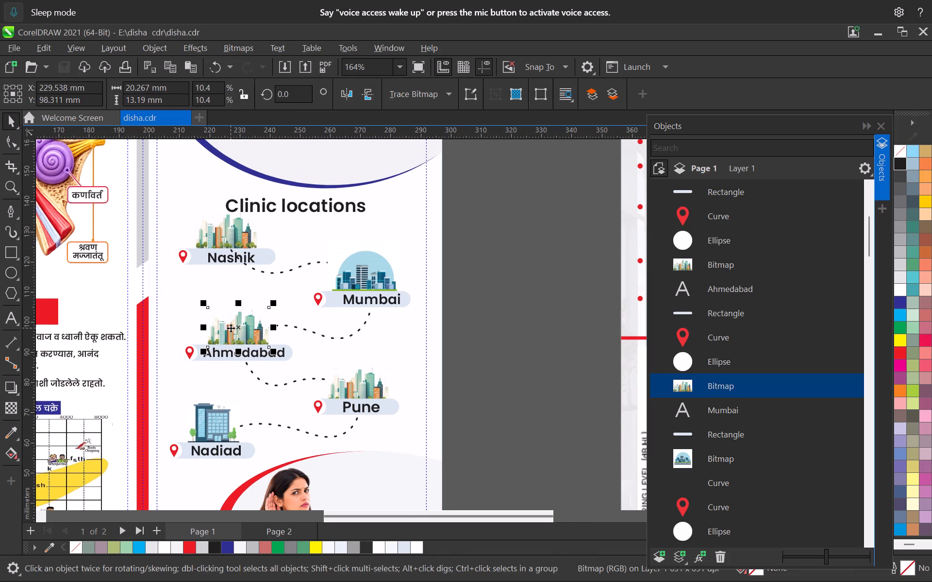
key("Delete")
Paste the copied building image, shrink it to about 34.4 × 26.2 mm and place it over the Ahmedabad label.
scroll(239, 367, "up", 9)
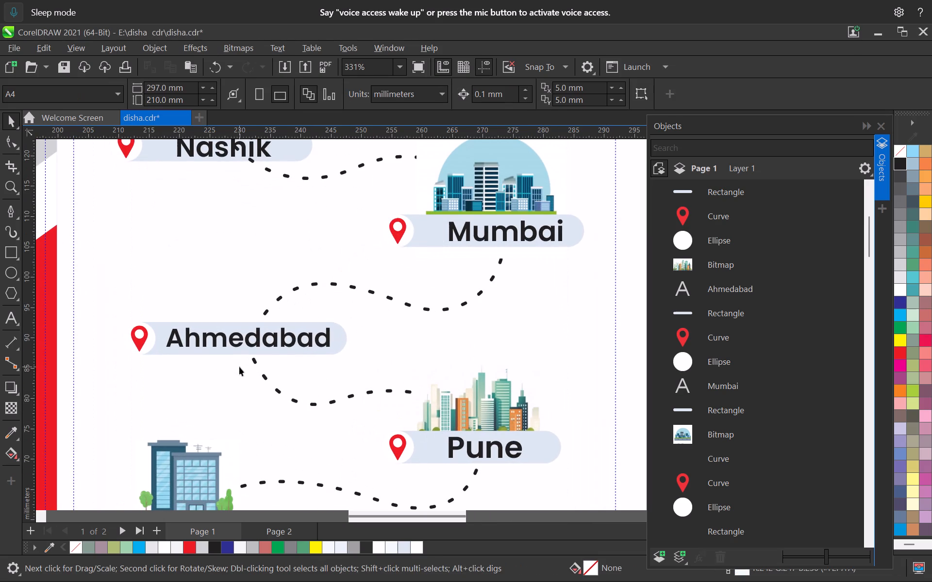
key("ctrl+v")
scroll(239, 367, "down", 5)
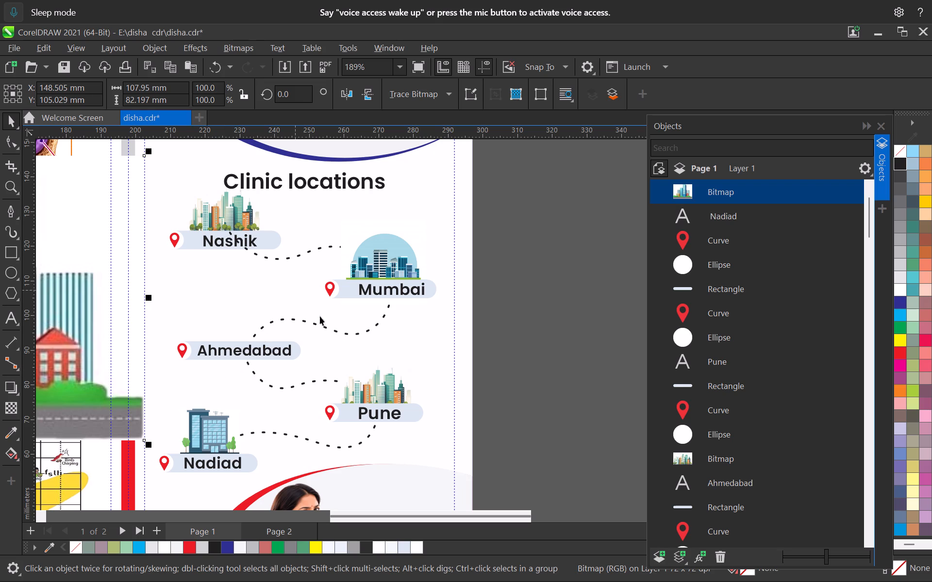
scroll(279, 399, "down", 7)
scroll(226, 433, "down", 2)
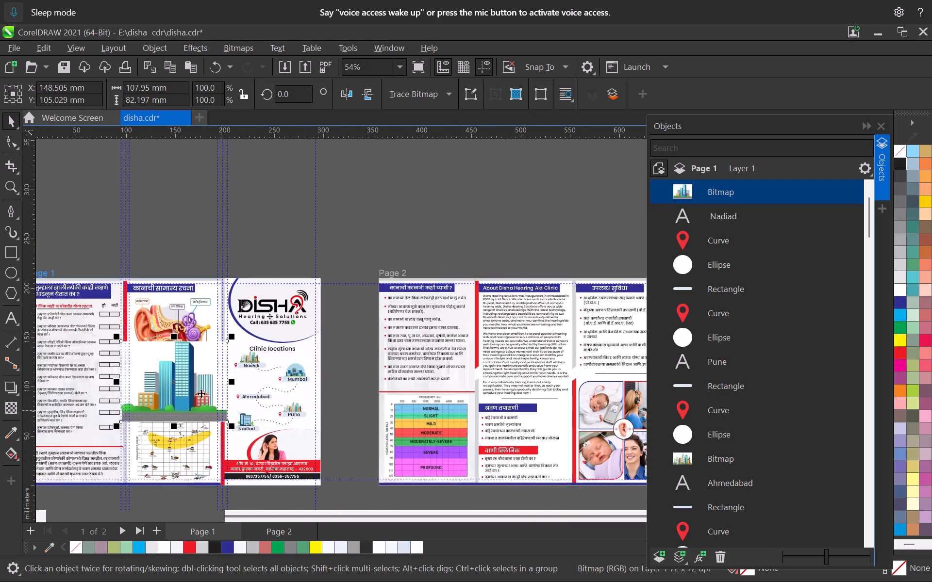
scroll(200, 392, "up", 7)
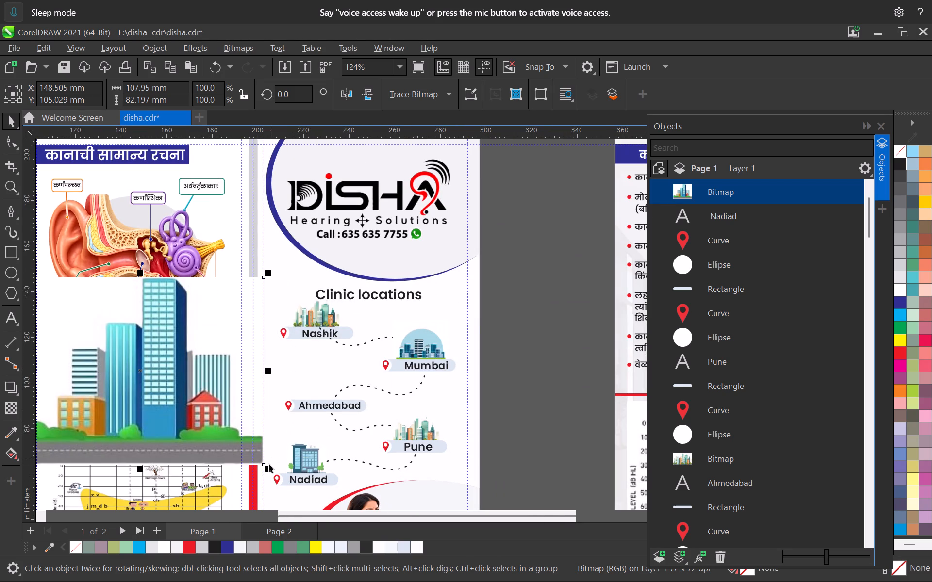
left_click_drag(267, 468, 153, 340)
left_click_drag(61, 295, 332, 365)
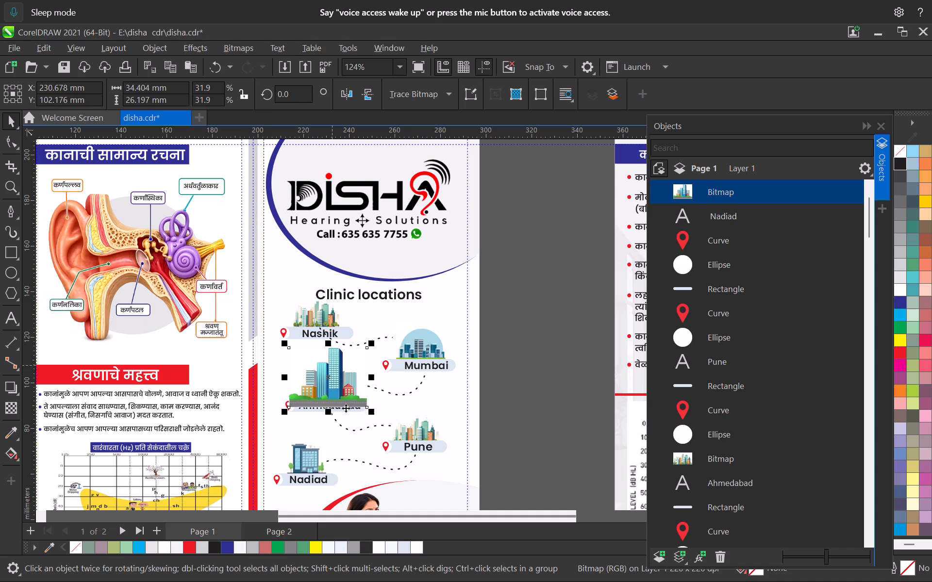
Shrink the Ahmedabad building image to about 20.5 × 15.6 mm and position it with its road overlapping the label.
scroll(349, 411, "up", 8)
left_click_drag(410, 210, 333, 259)
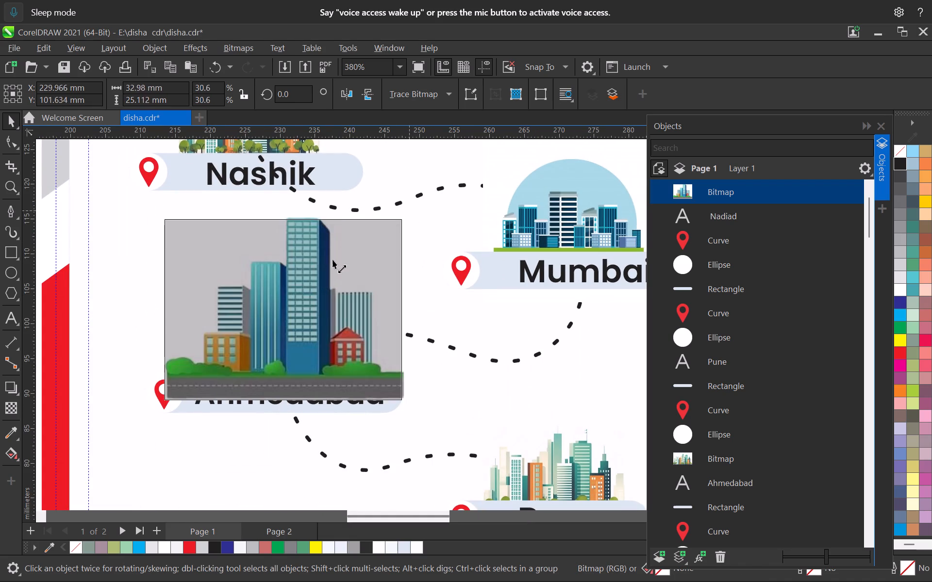
left_click_drag(333, 259, 312, 273)
scroll(279, 331, "up", 4)
left_click_drag(241, 373, 311, 366)
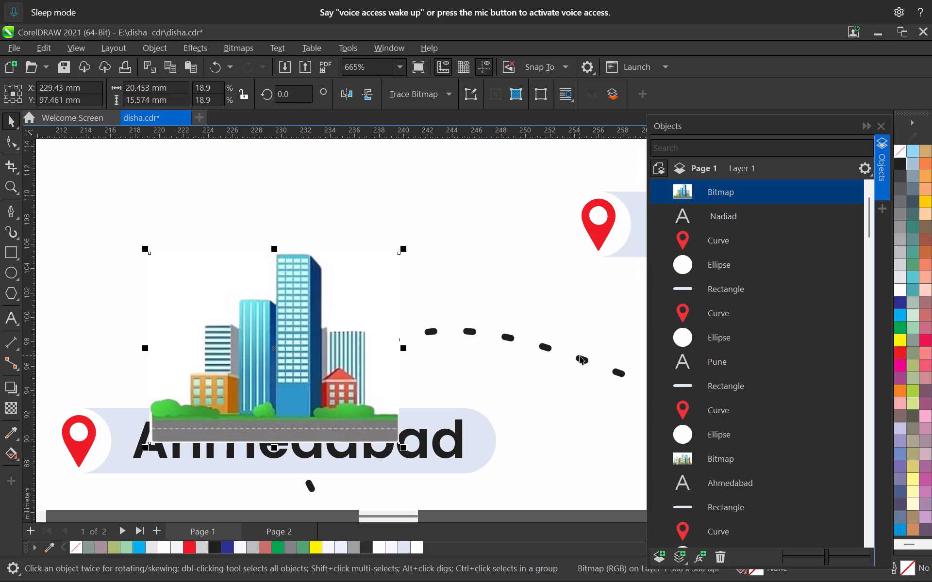
Move the new building bitmap directly below Ahmedabad's label rectangle in the object order.
left_click_drag(687, 195, 713, 397)
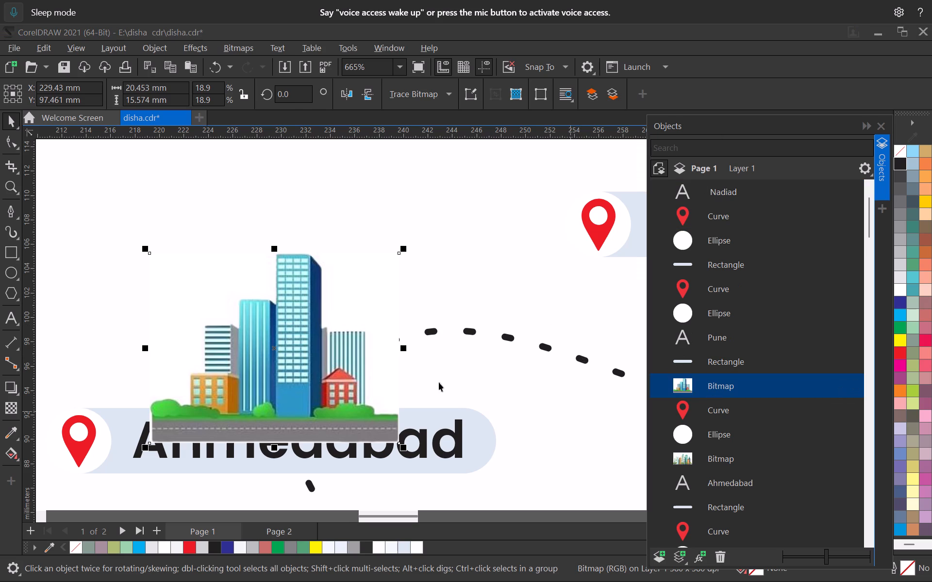
scroll(377, 362, "down", 1)
scroll(690, 408, "down", 4)
left_click_drag(678, 288, 681, 392)
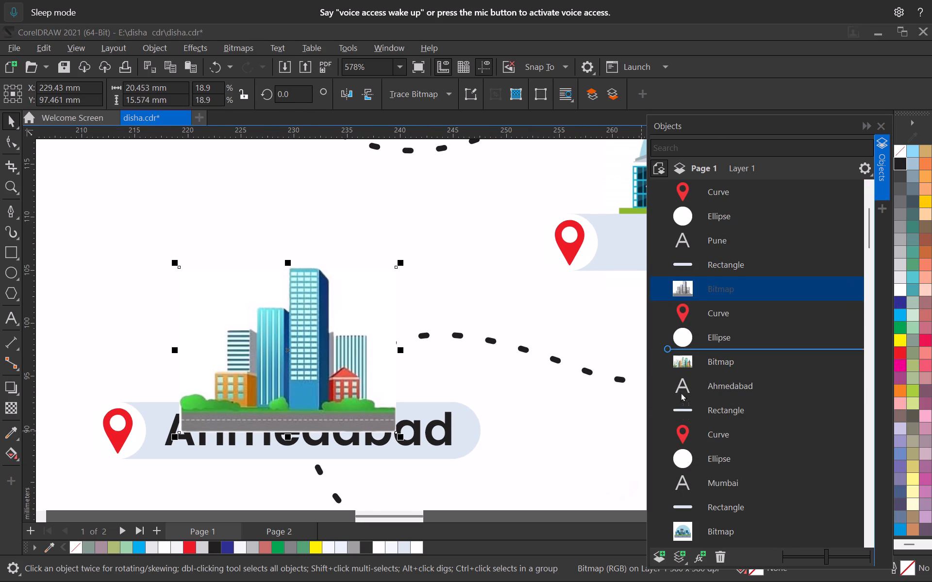
left_click_drag(681, 392, 681, 426)
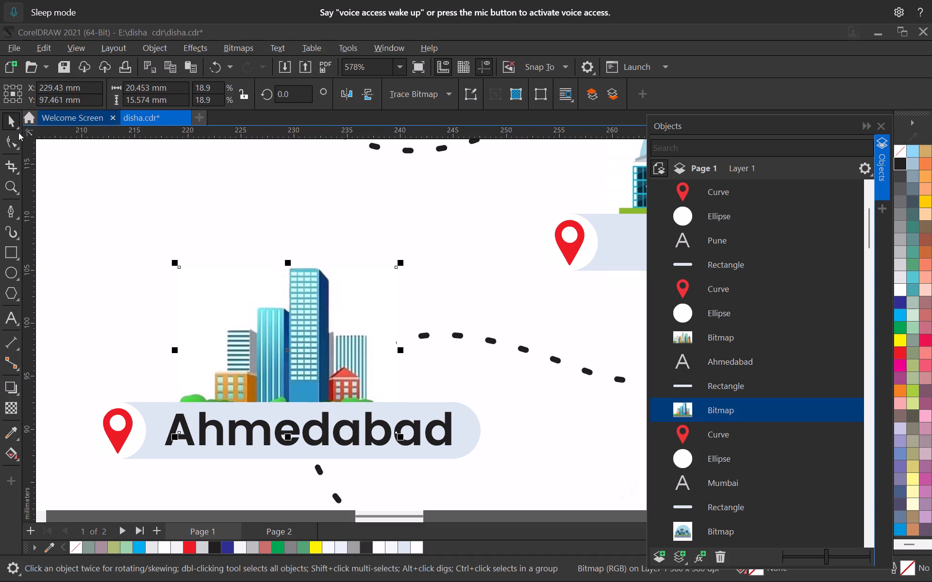
Deselect the Ahmedabad bitmap and review the clinic locations section on page 1 at different magnifications.
scroll(27, 126, "down", 18)
scroll(396, 456, "down", 3)
middle_click_drag(403, 450, 384, 394)
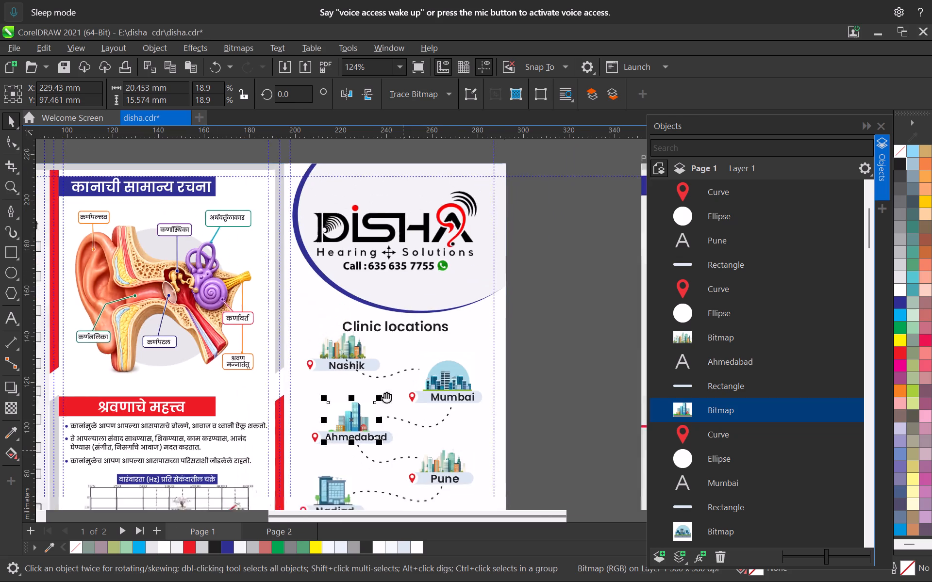
middle_click_drag(384, 394, 354, 306)
scroll(354, 306, "up", 2)
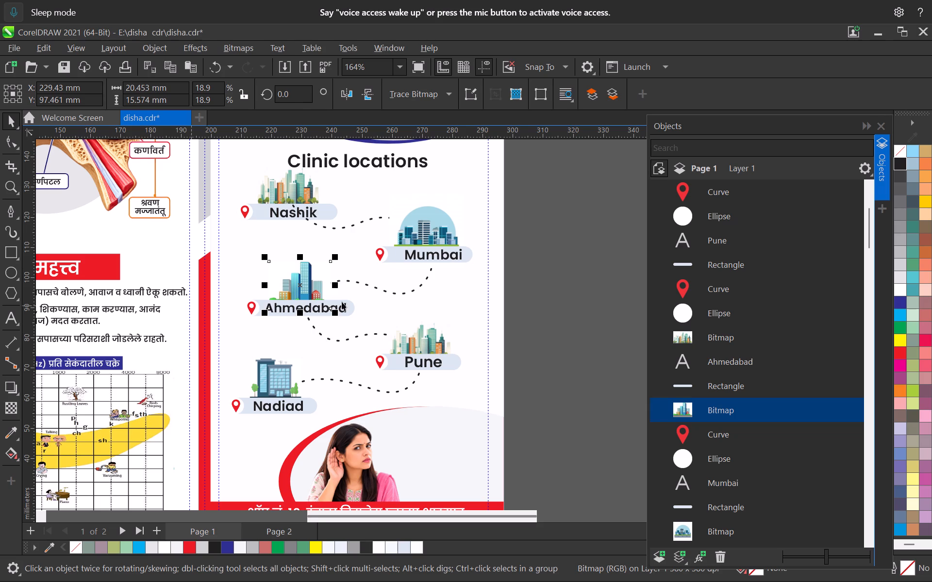
scroll(408, 335, "down", 4)
scroll(385, 384, "up", 9)
middle_click_drag(300, 295, 305, 409)
scroll(337, 310, "up", 2)
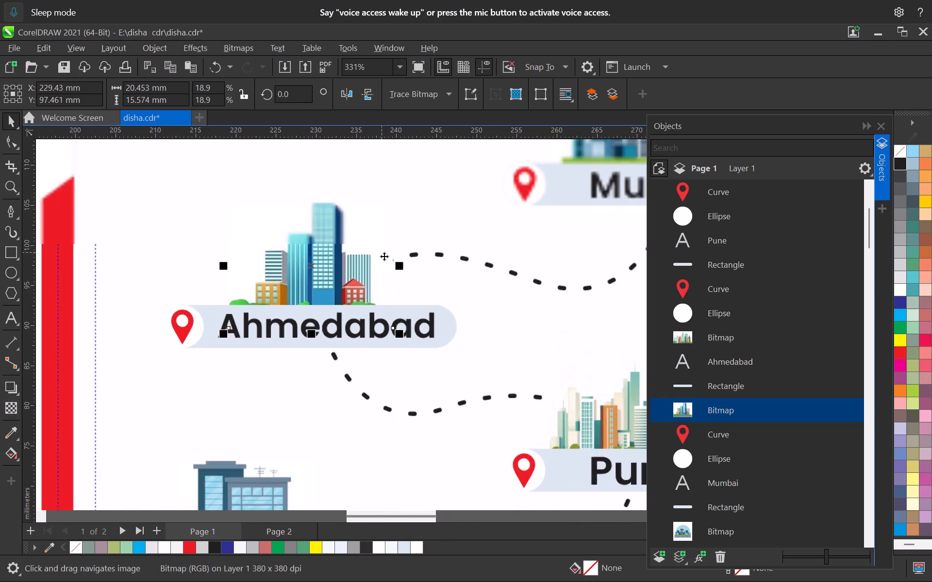
scroll(384, 257, "down", 10)
left_click(601, 265)
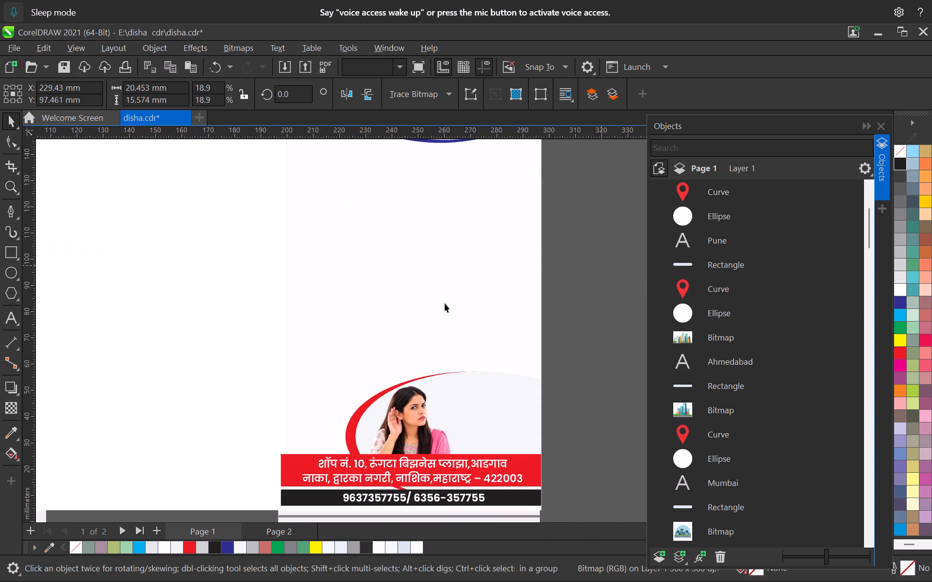
scroll(425, 303, "up", 5)
scroll(425, 303, "down", 6)
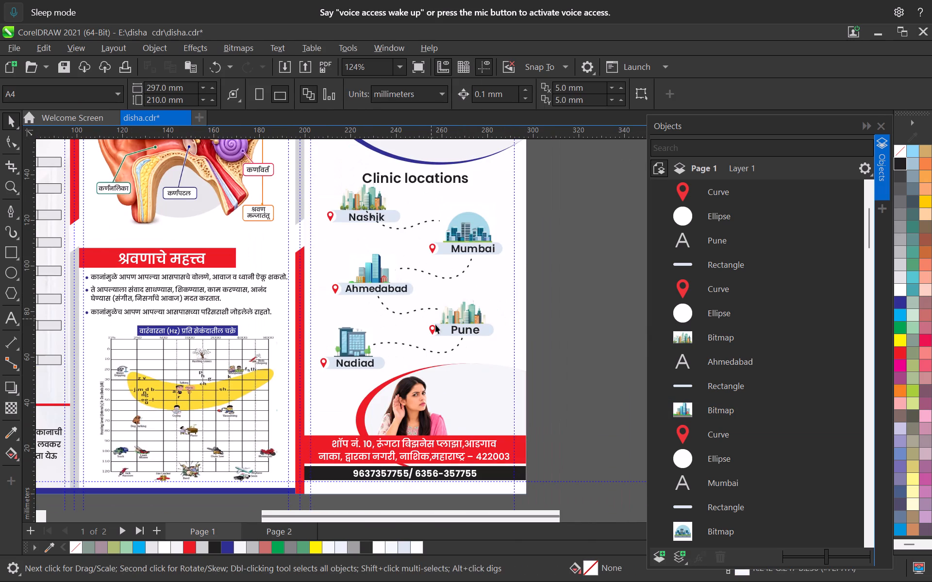
scroll(384, 296, "up", 4)
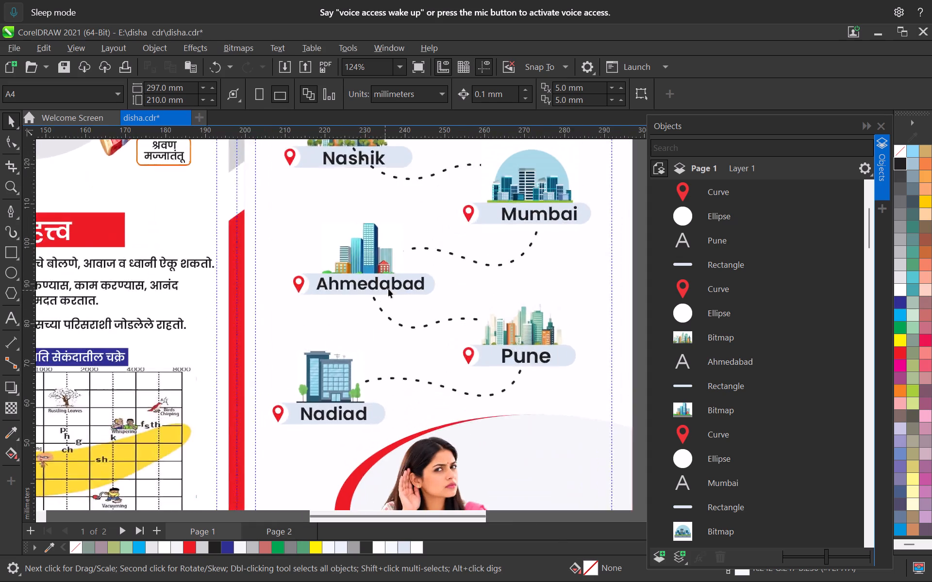
scroll(388, 289, "down", 4)
Save disha.cdr with the new Ahmedabad illustration.
key("ctrl+s")
scroll(393, 322, "down", 3)
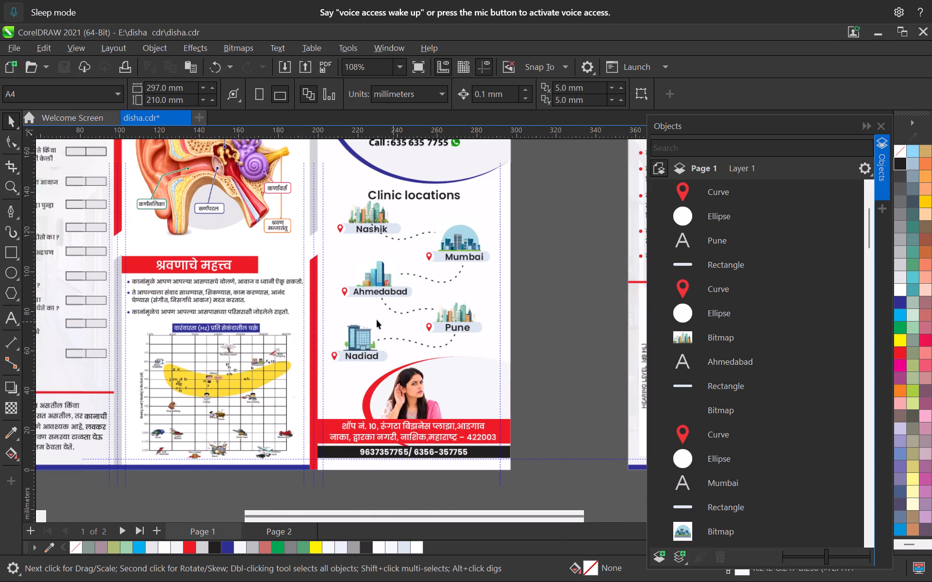
scroll(372, 323, "down", 1, "alt")
Switch to Pinterest in Chrome and look through the open skyscraper pin's related images for another clinic-location building illustration.
key("alt+Tab")
scroll(602, 302, "down", 2)
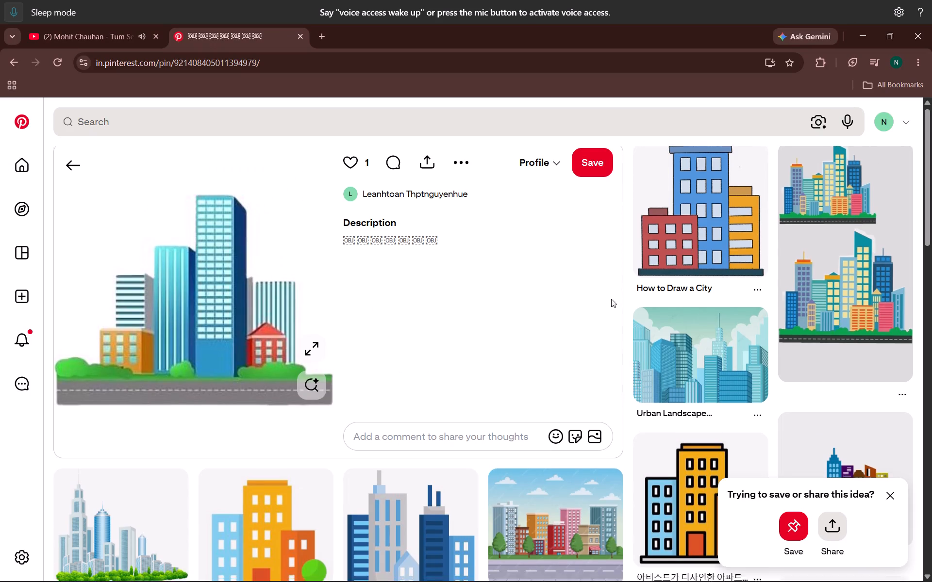
scroll(611, 299, "down", 2)
scroll(599, 348, "up", 2)
scroll(616, 367, "down", 2)
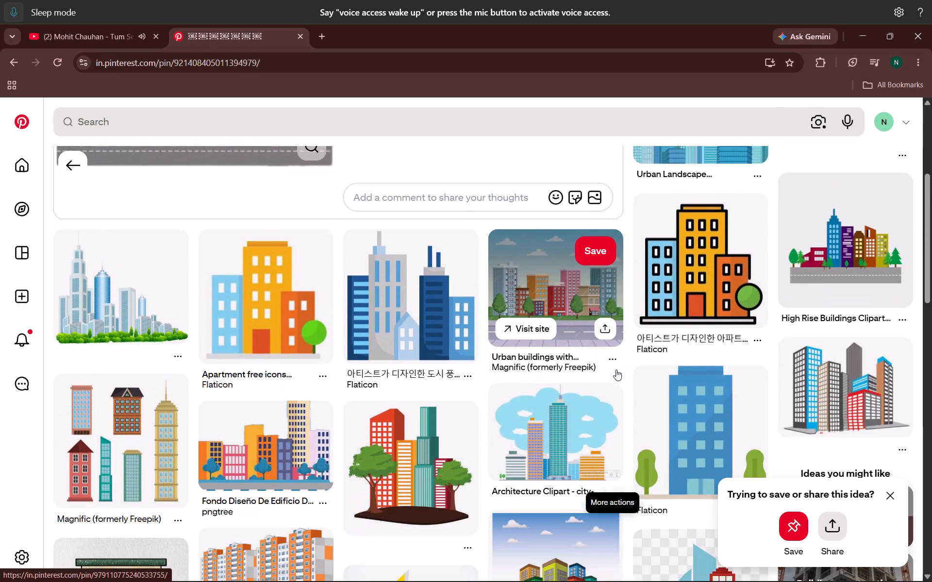
scroll(616, 370, "down", 10)
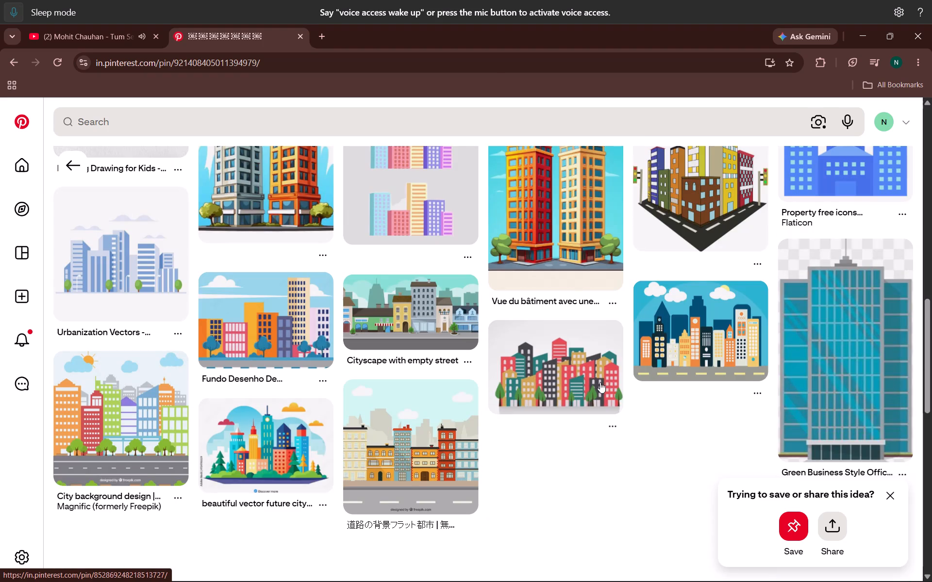
scroll(528, 417, "down", 2)
scroll(531, 461, "down", 1)
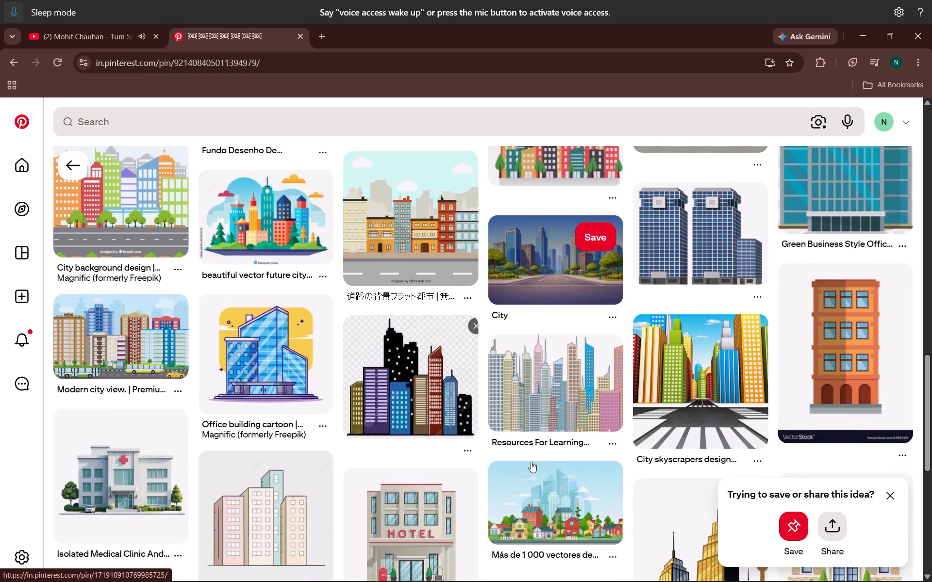
scroll(531, 462, "down", 3)
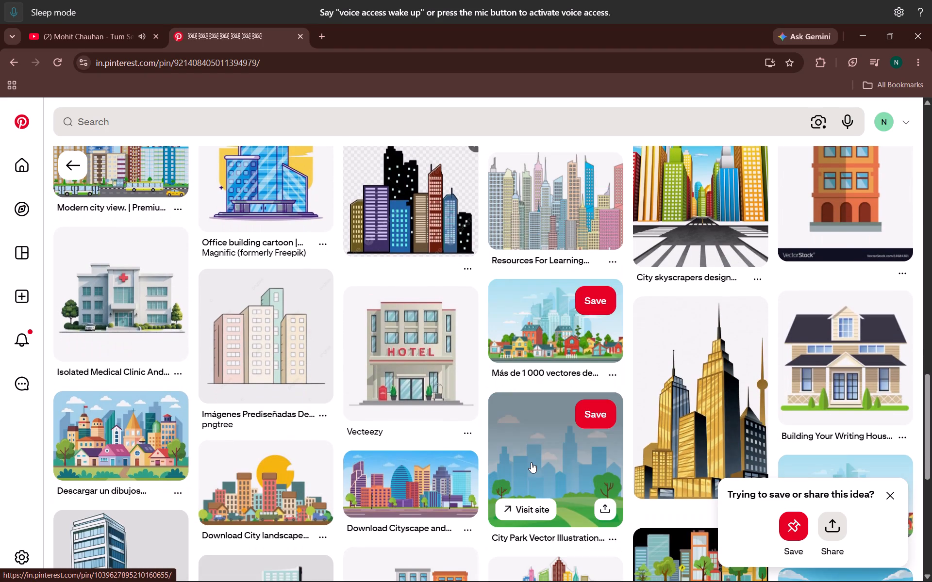
scroll(531, 462, "down", 2)
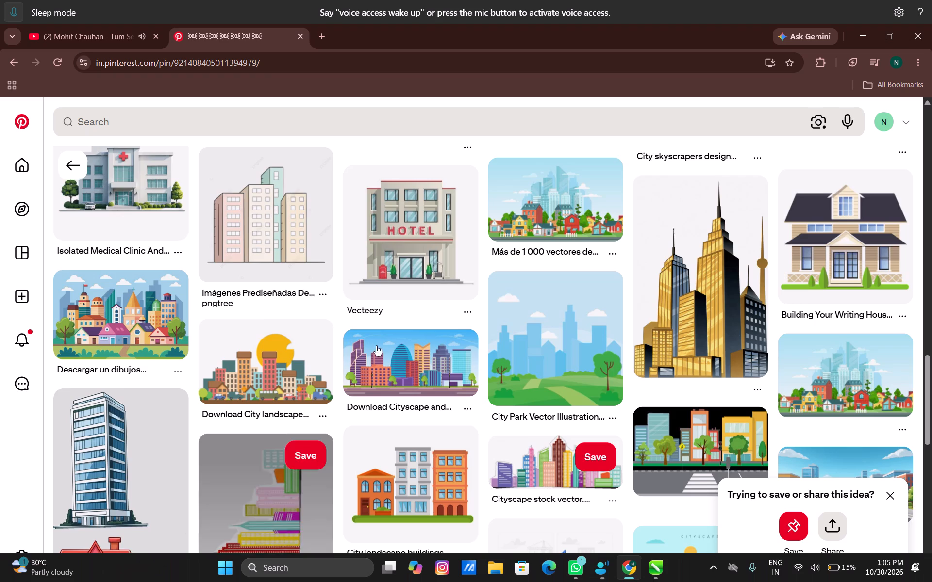
scroll(376, 345, "down", 5)
scroll(359, 398, "down", 4)
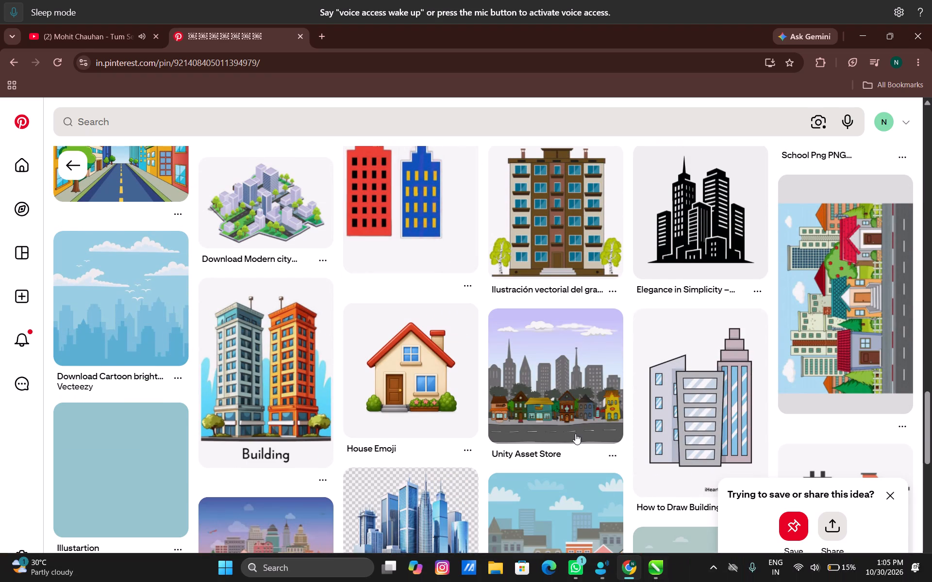
scroll(575, 434, "down", 7)
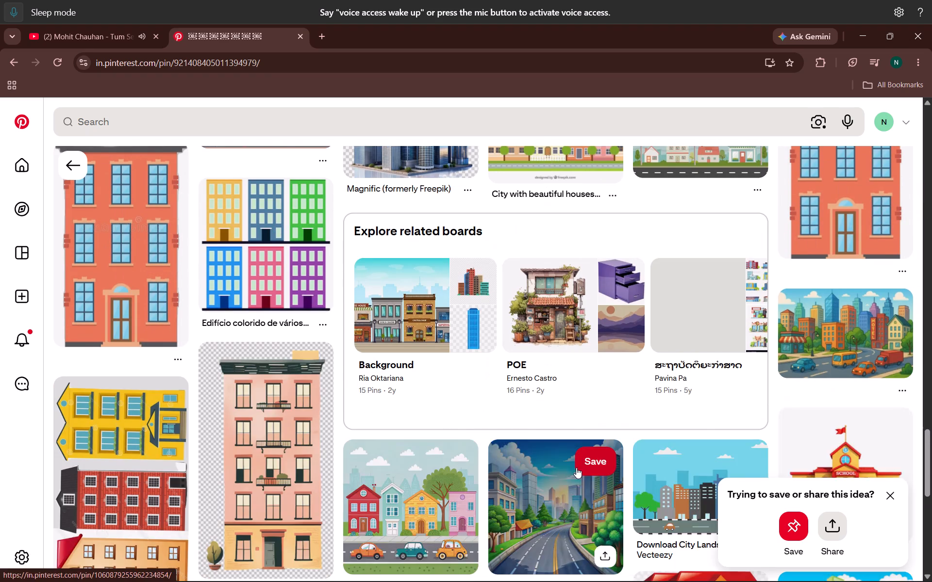
Go back to the related pins around the hotel, City Park and Cityscape illustrations and re-examine them as candidates.
scroll(576, 468, "up", 16)
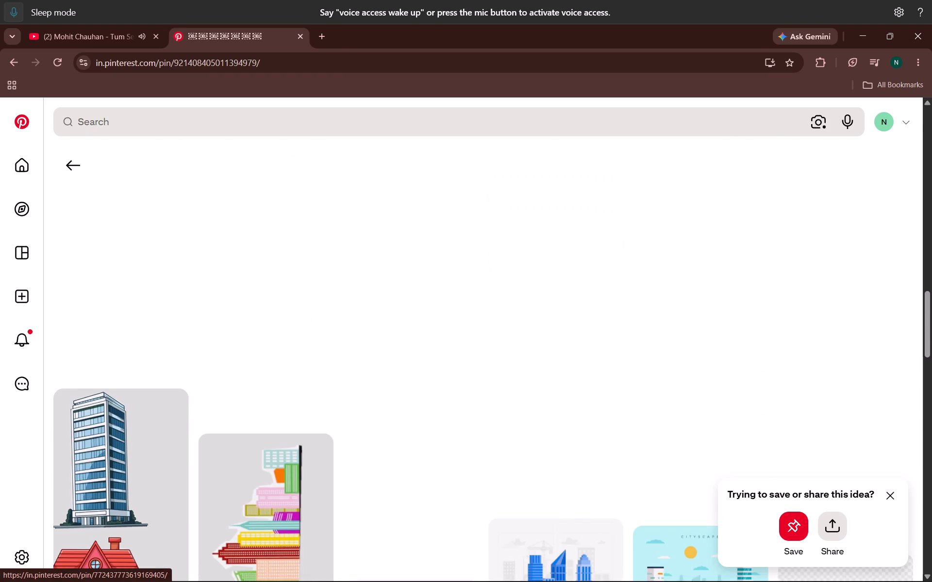
scroll(521, 356, "up", 1)
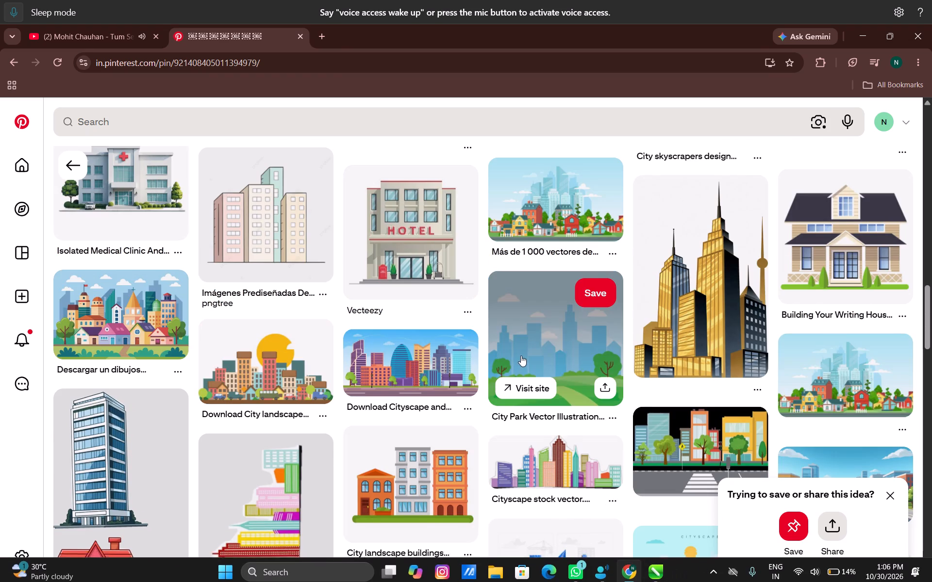
scroll(521, 356, "up", 1)
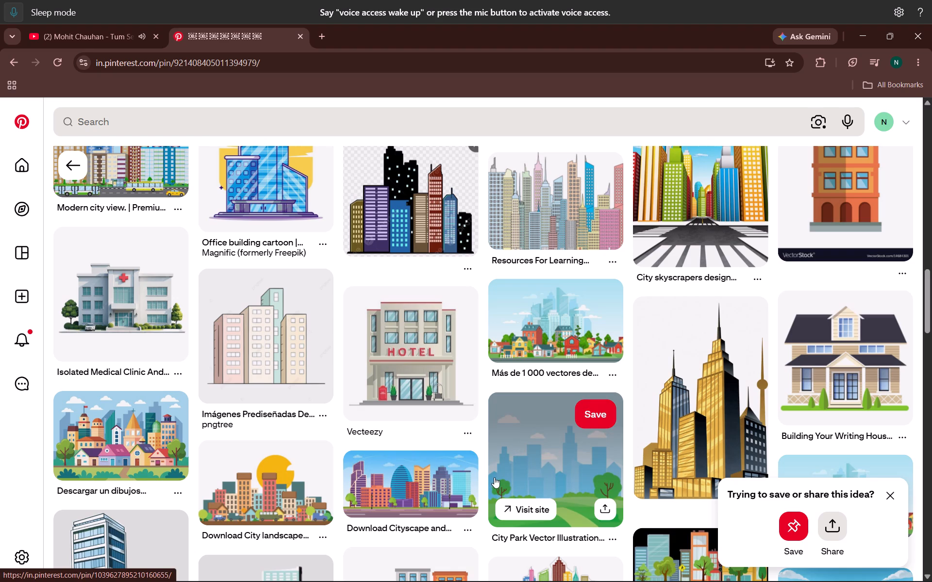
scroll(499, 470, "down", 1)
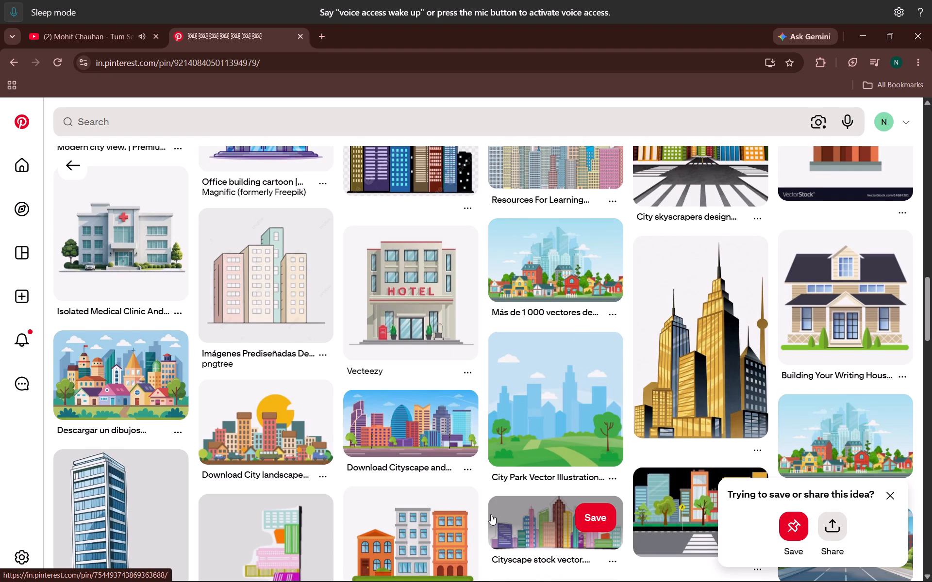
scroll(502, 505, "down", 2)
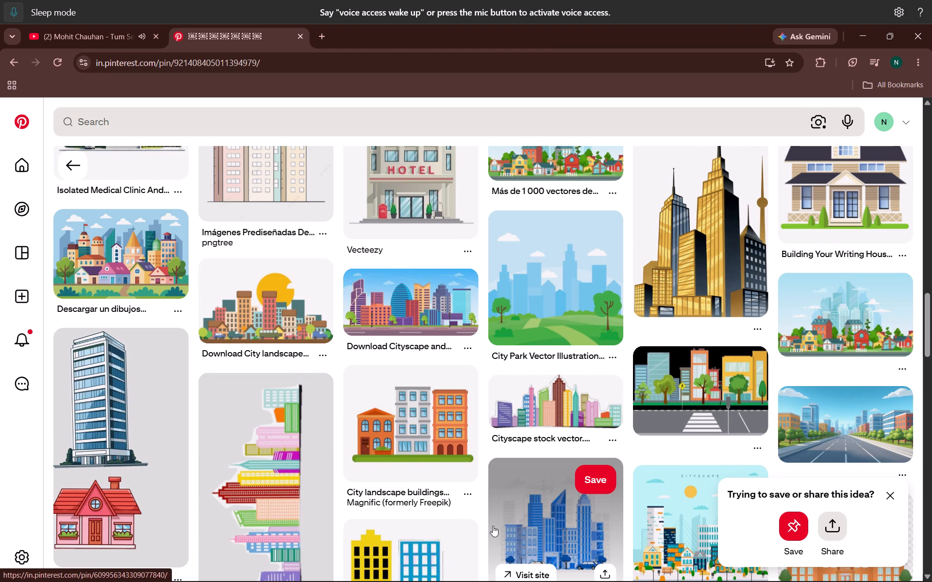
Examine the further related pins, from the city and house illustrations to the street and park scenes, for a suitable building image.
scroll(493, 526, "down", 10)
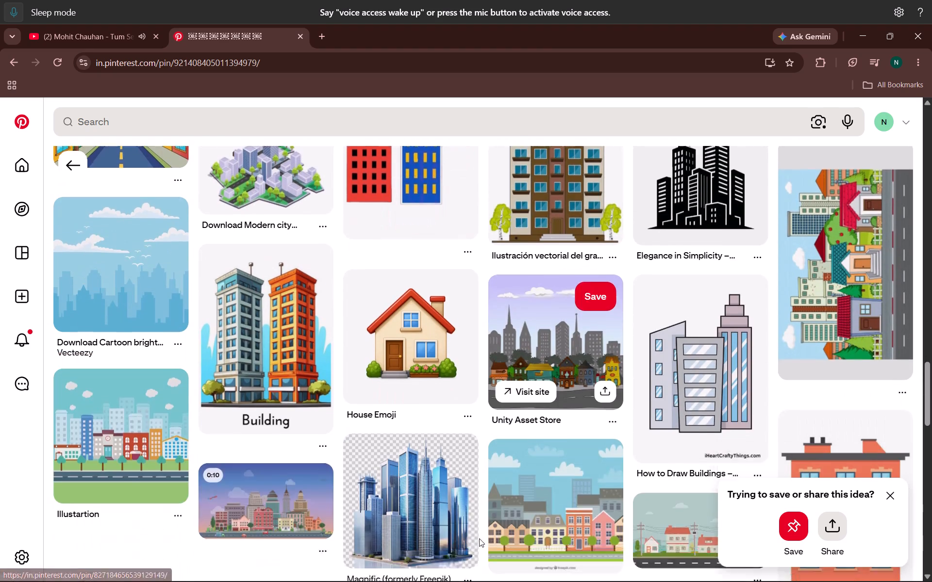
scroll(479, 538, "down", 4)
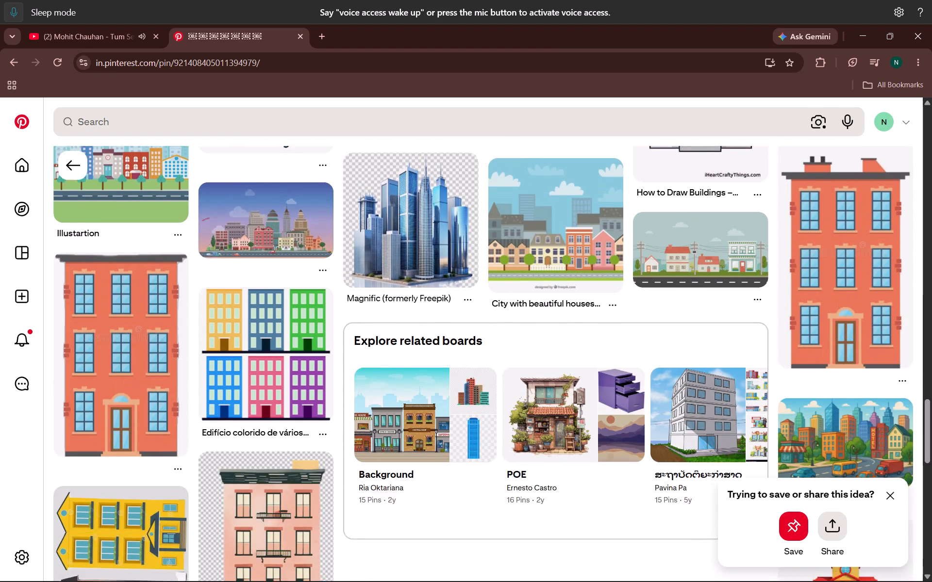
scroll(479, 538, "down", 7)
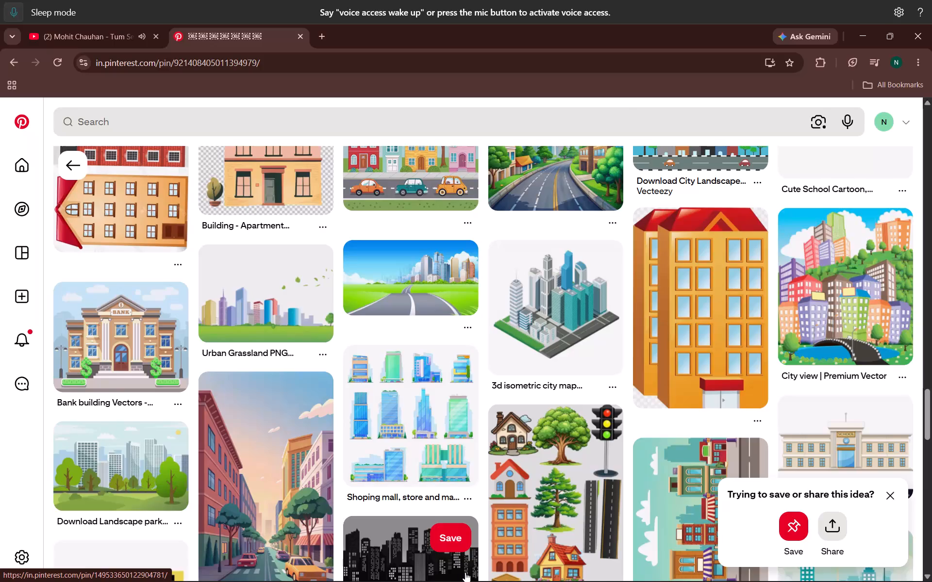
scroll(466, 575, "down", 10)
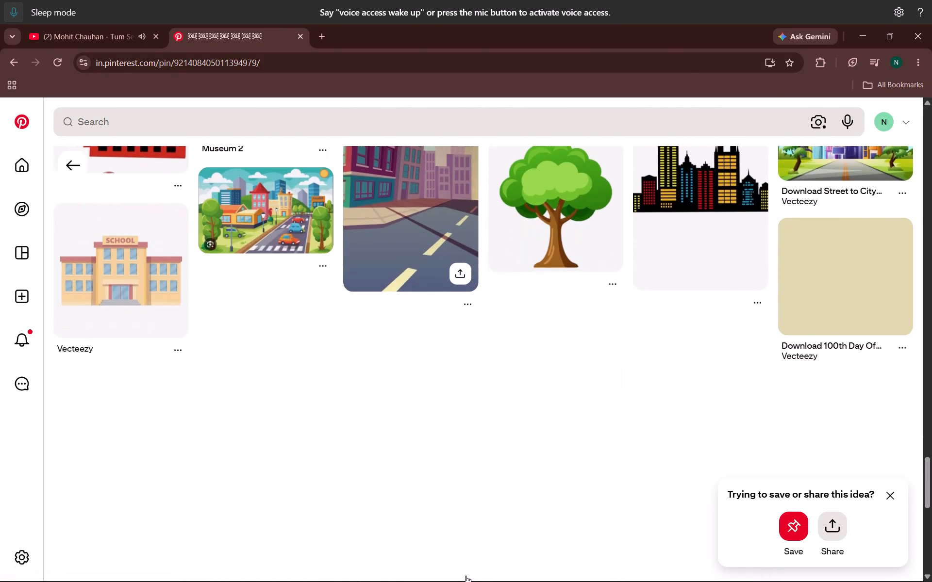
scroll(466, 576, "down", 5)
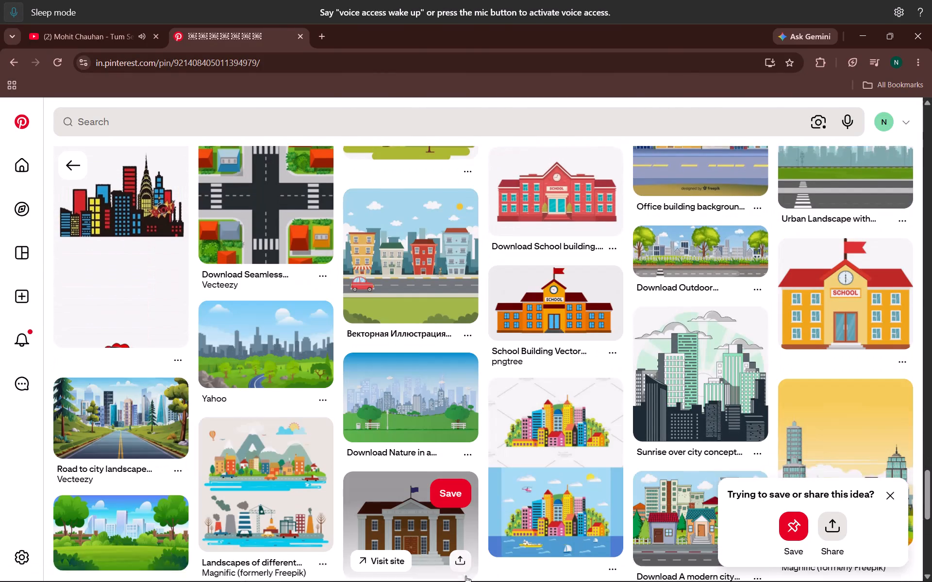
scroll(466, 576, "down", 8)
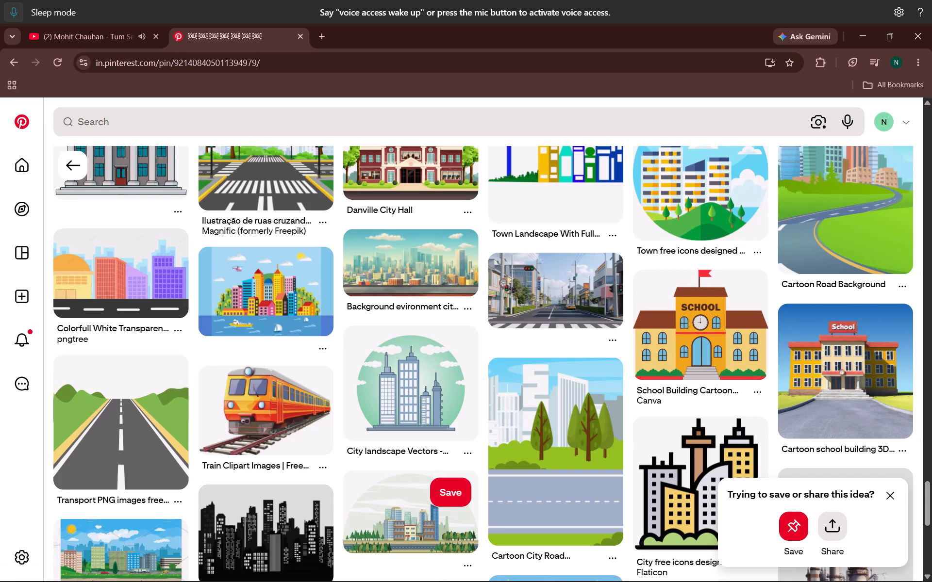
scroll(413, 581, "down", 3)
scroll(337, 353, "down", 3)
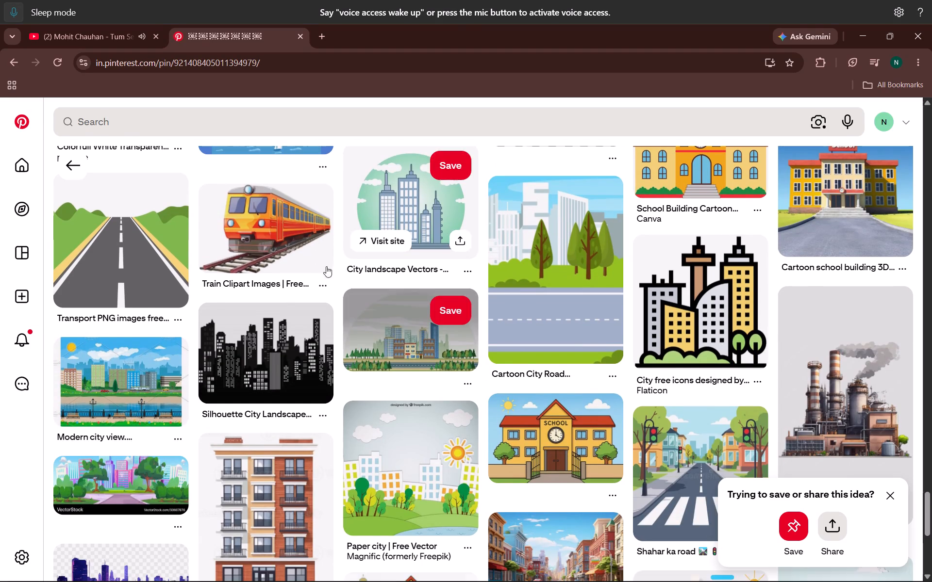
scroll(380, 348, "down", 2)
scroll(358, 410, "down", 2)
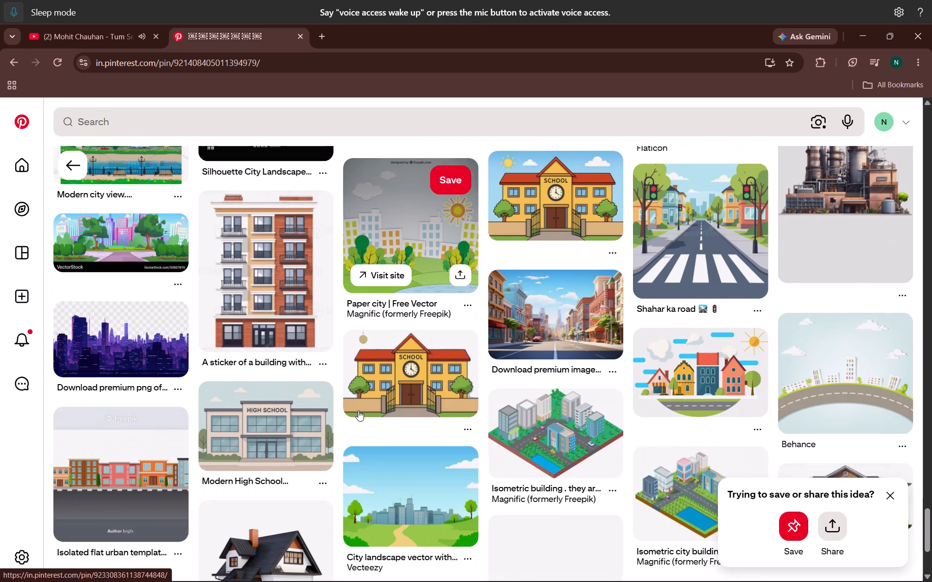
scroll(373, 412, "down", 6)
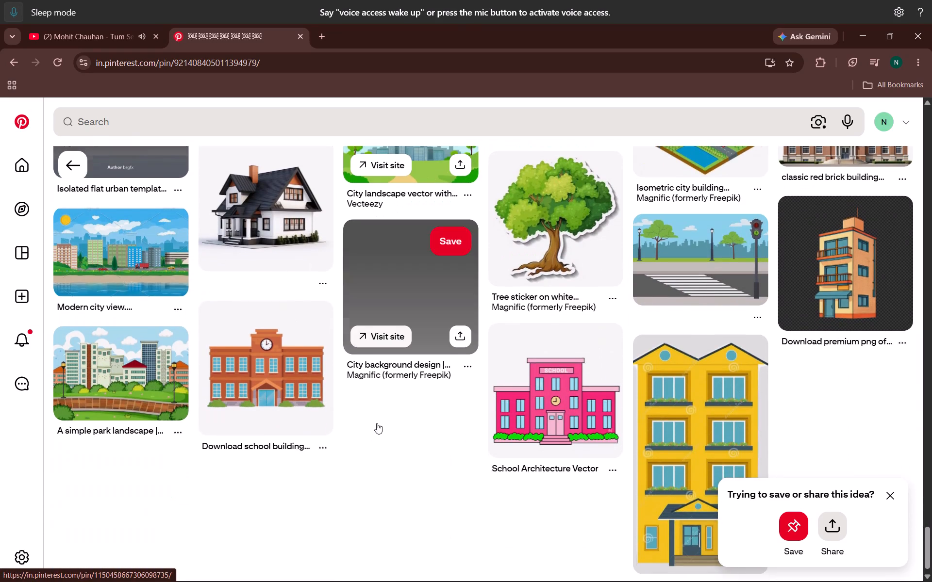
scroll(373, 428, "down", 4)
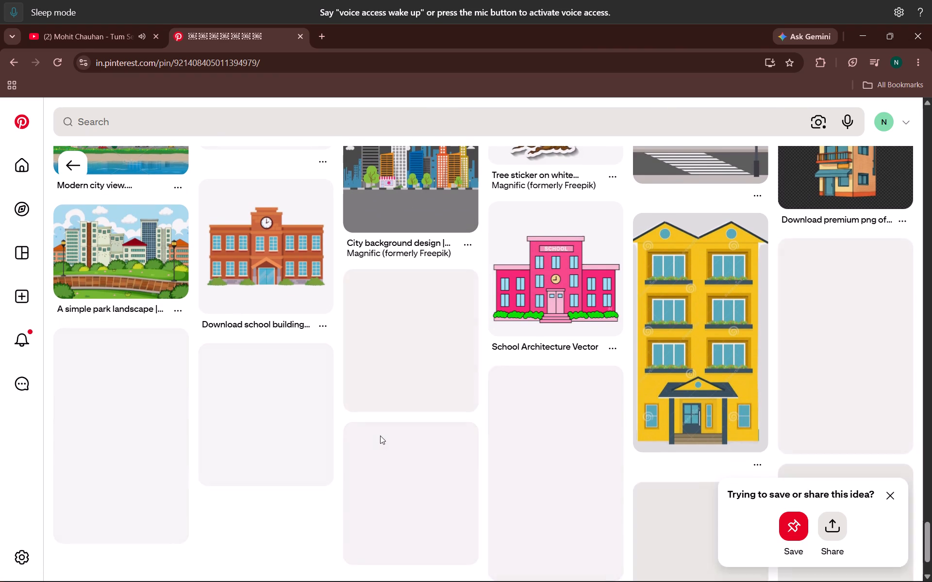
scroll(382, 437, "down", 1)
scroll(382, 439, "up", 7)
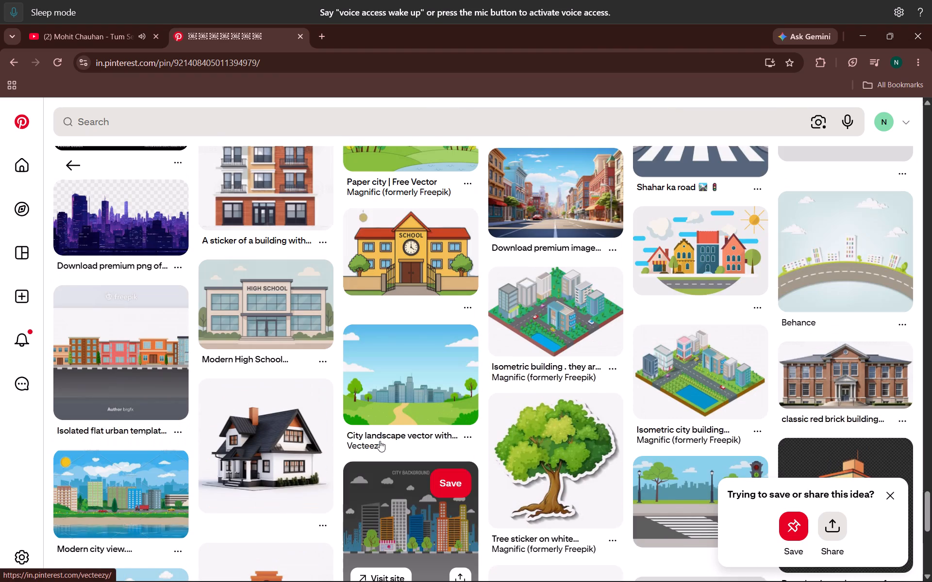
scroll(397, 438, "down", 4)
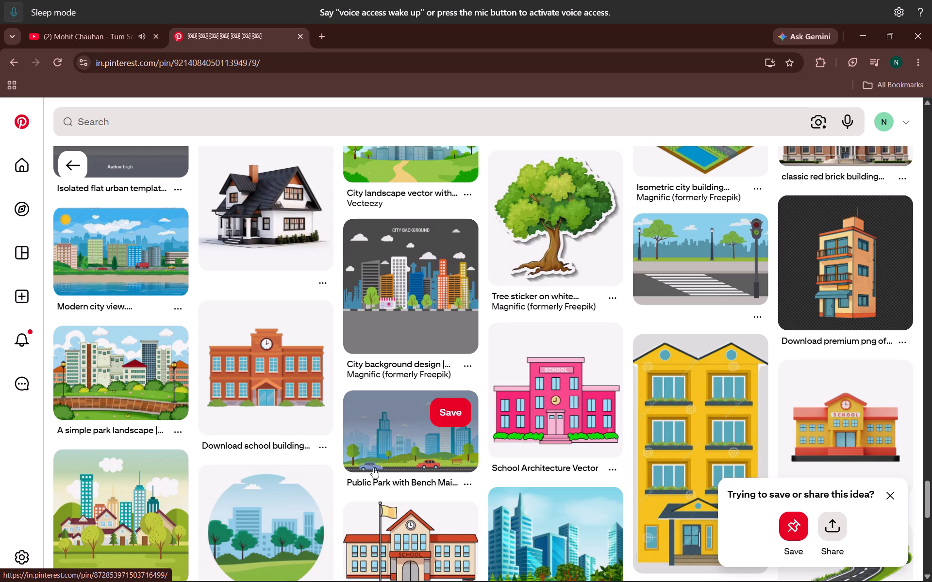
scroll(373, 468, "down", 7)
scroll(416, 457, "down", 3)
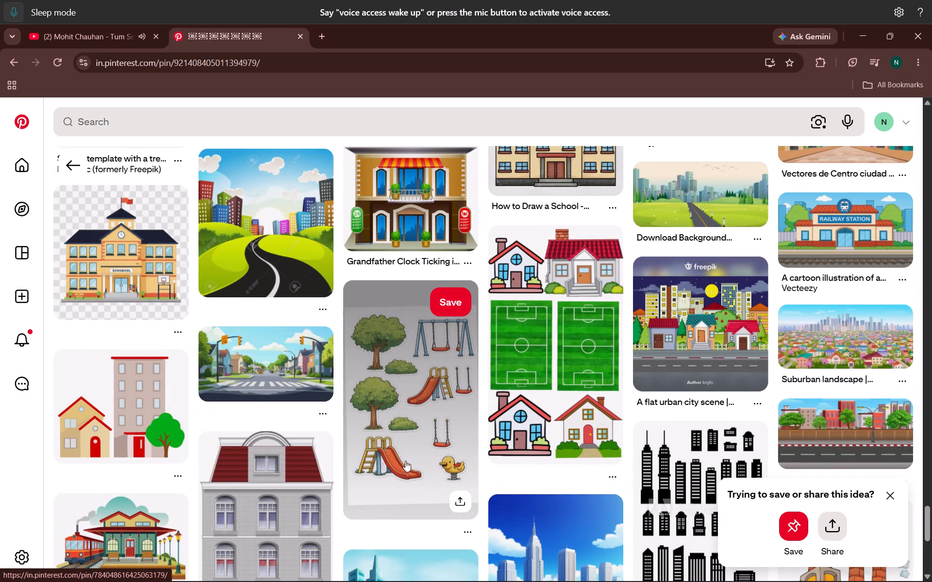
scroll(418, 453, "down", 11)
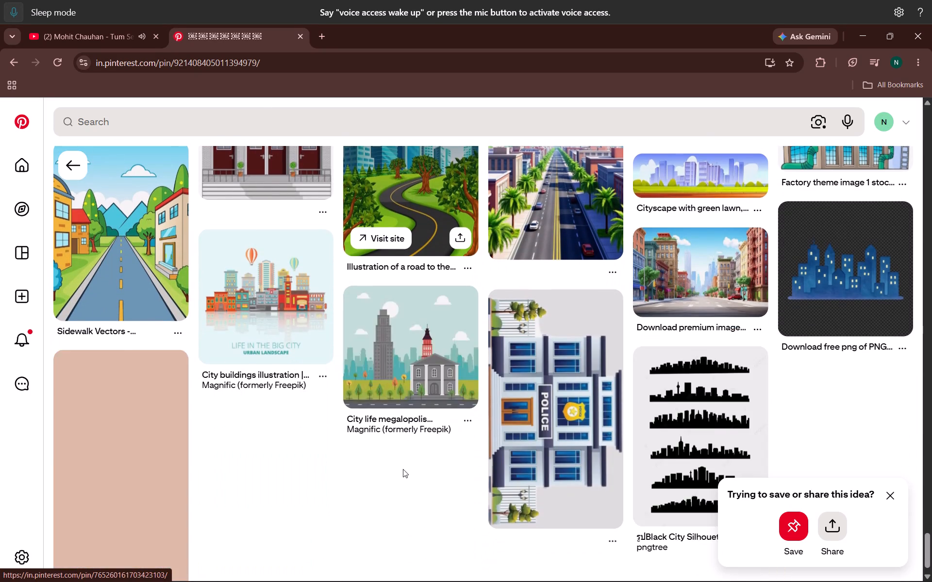
scroll(403, 469, "down", 19)
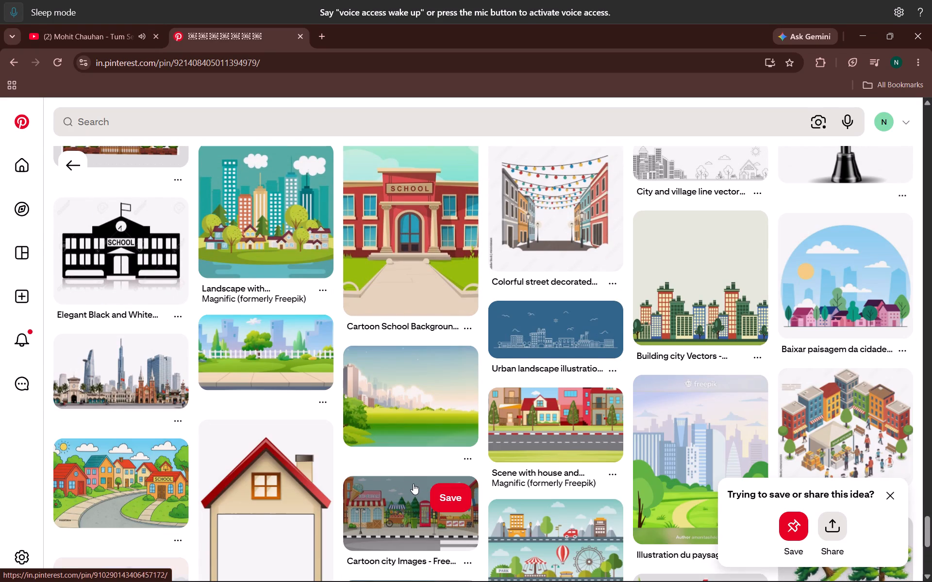
scroll(408, 485, "down", 3)
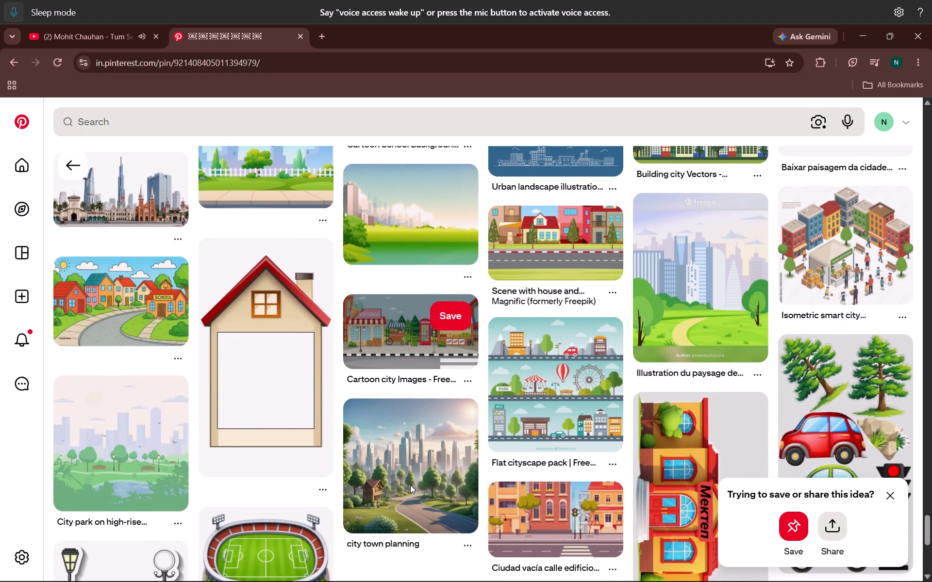
scroll(410, 485, "down", 6)
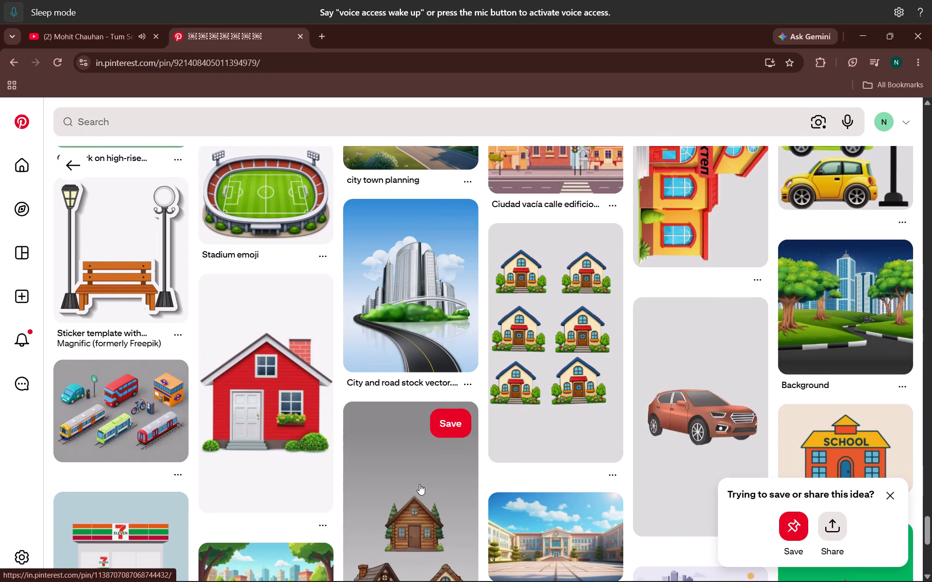
scroll(419, 484, "down", 8)
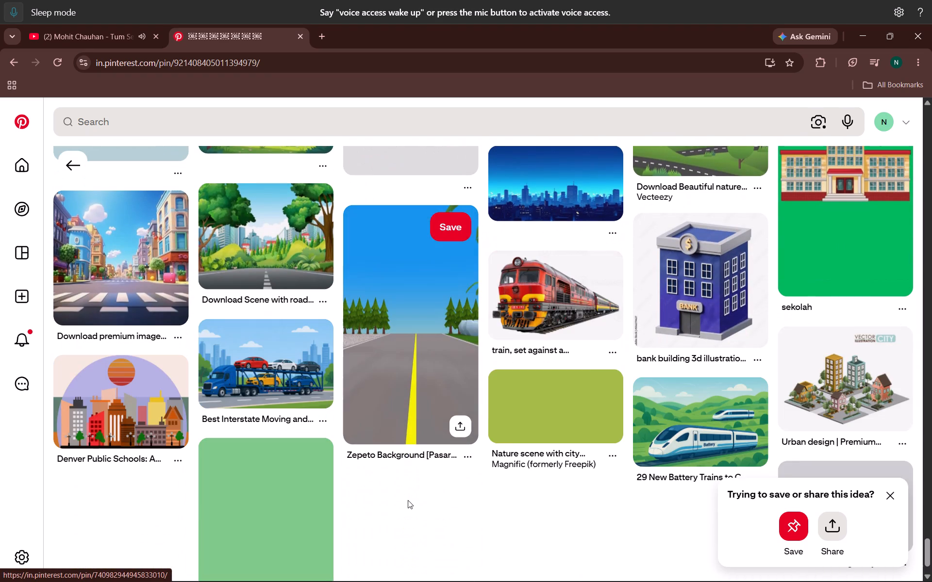
scroll(410, 500, "down", 2)
Re-examine the skyscraper pin's related images, from the road, park and school scenes to the apartment and house illustrations, for a suitable building.
scroll(411, 500, "up", 11)
scroll(310, 455, "up", 2)
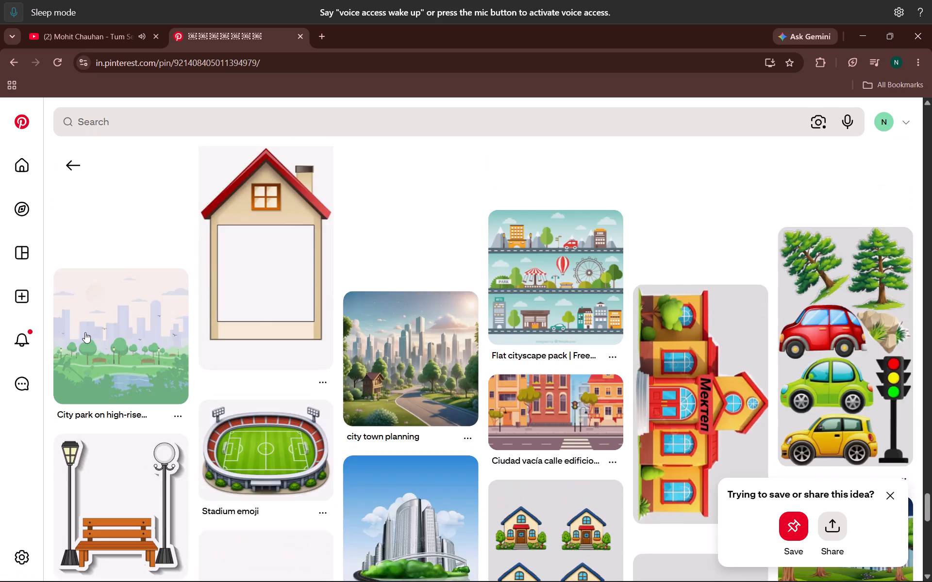
scroll(84, 330, "up", 20)
scroll(84, 330, "up", 10)
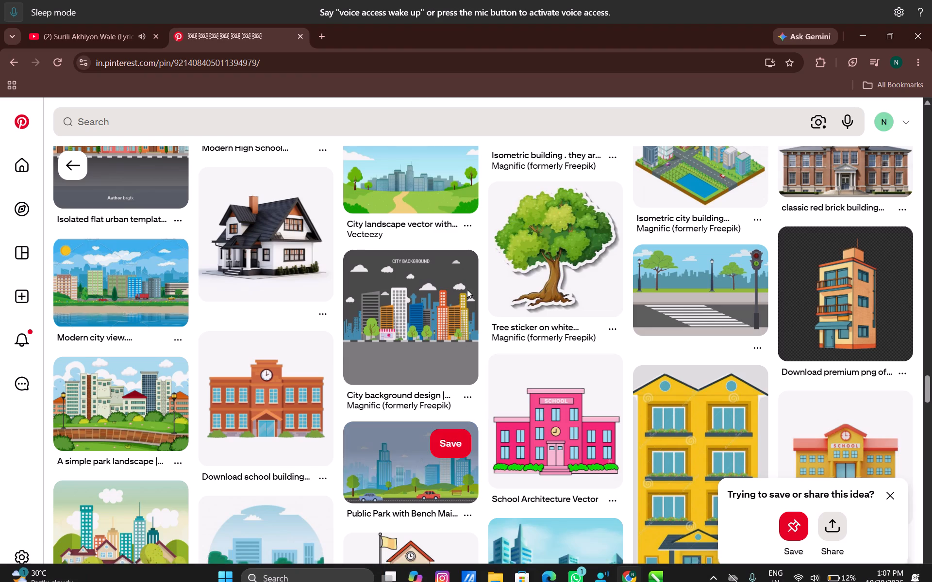
scroll(467, 290, "down", 6)
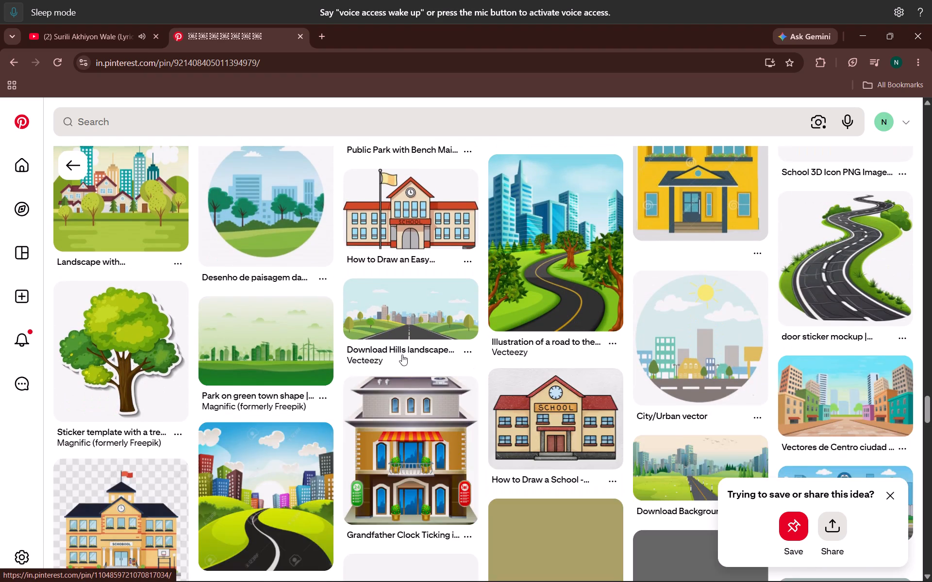
scroll(400, 348, "up", 7)
scroll(399, 344, "up", 20)
scroll(399, 344, "up", 1)
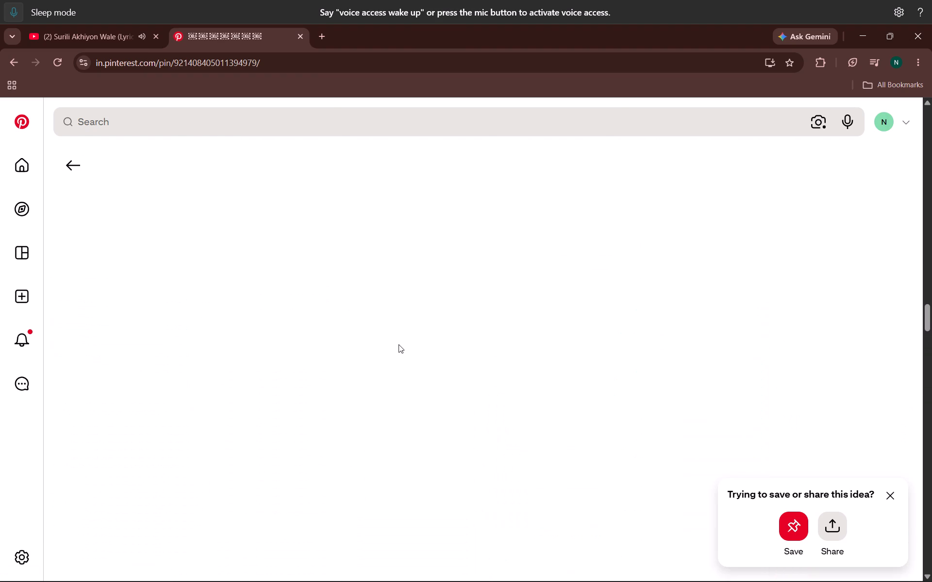
scroll(399, 344, "up", 17)
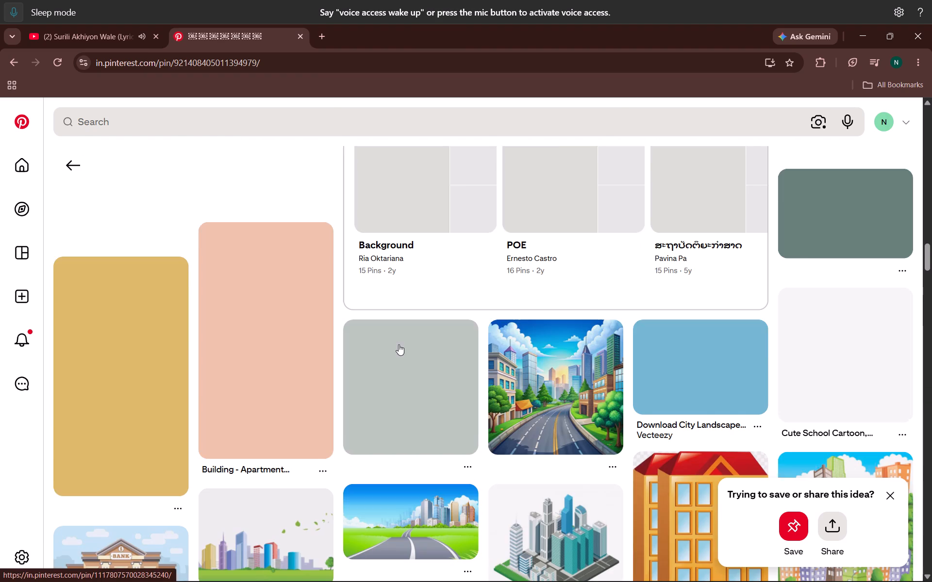
scroll(399, 344, "up", 8)
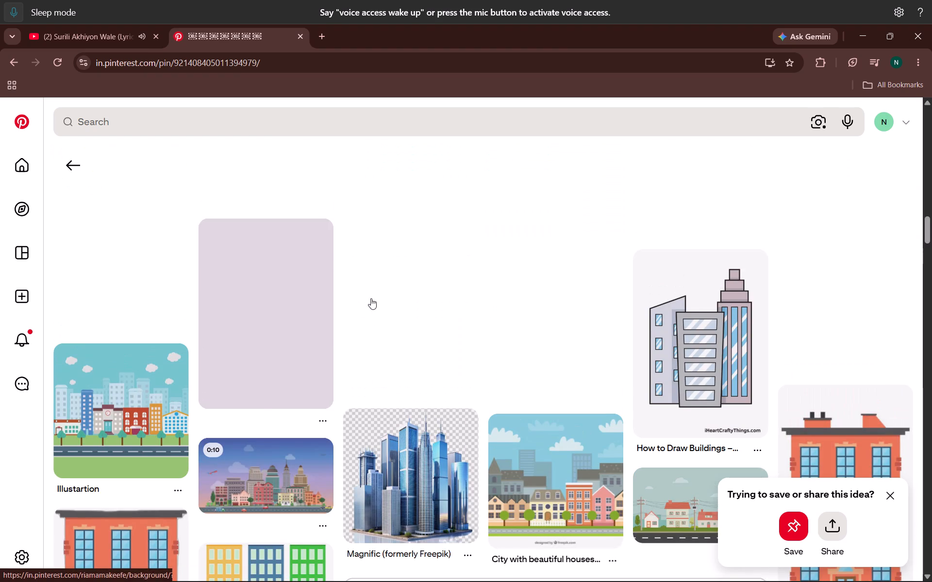
scroll(371, 298, "up", 3)
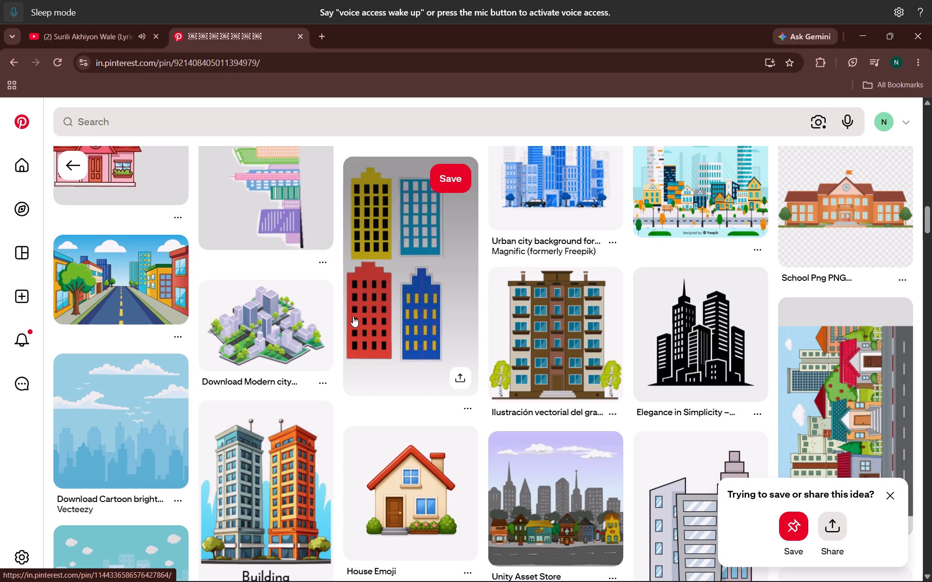
Compare the related office, hotel, clinic, tower and colourful cityscape illustrations closer to the open skyscraper pin as candidates.
scroll(443, 458, "up", 2)
scroll(443, 458, "down", 1)
scroll(443, 458, "up", 1)
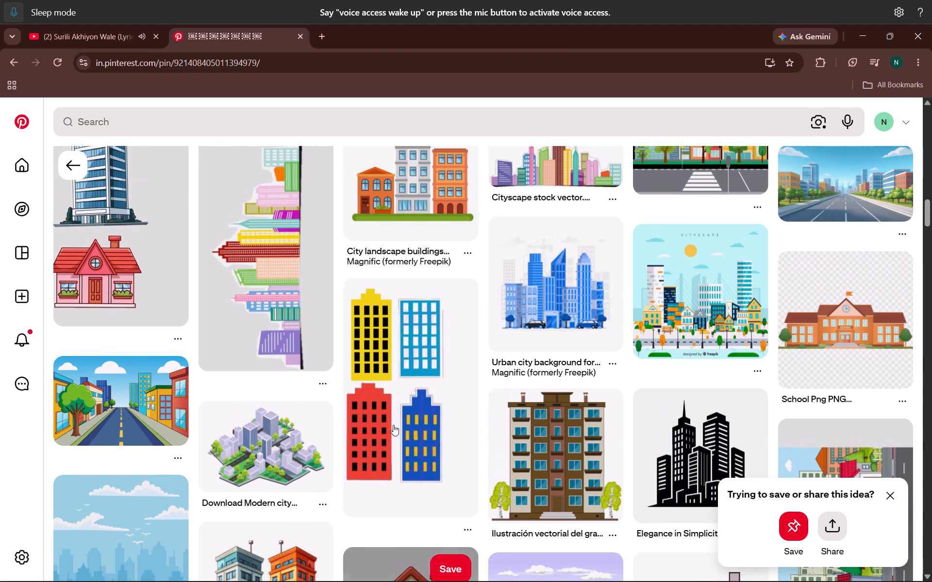
scroll(352, 311, "up", 5)
scroll(333, 368, "up", 3)
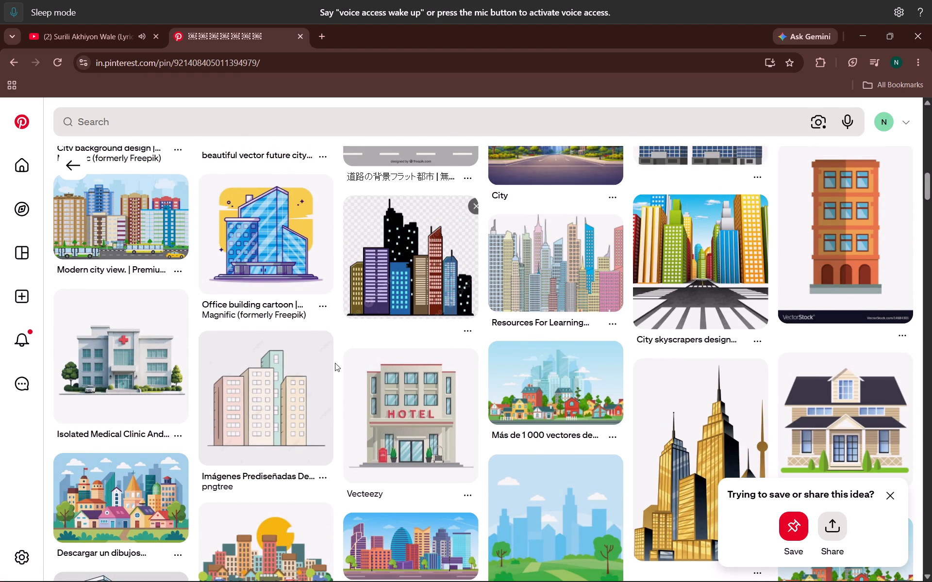
scroll(380, 385, "up", 5)
scroll(288, 259, "up", 3)
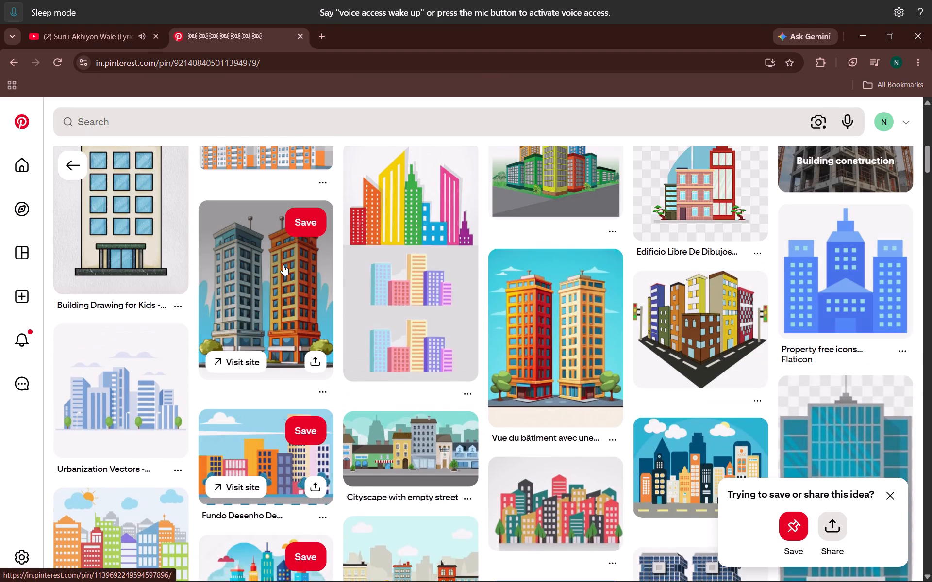
scroll(283, 265, "up", 2)
scroll(283, 265, "down", 5)
scroll(283, 265, "up", 5)
scroll(283, 265, "down", 4)
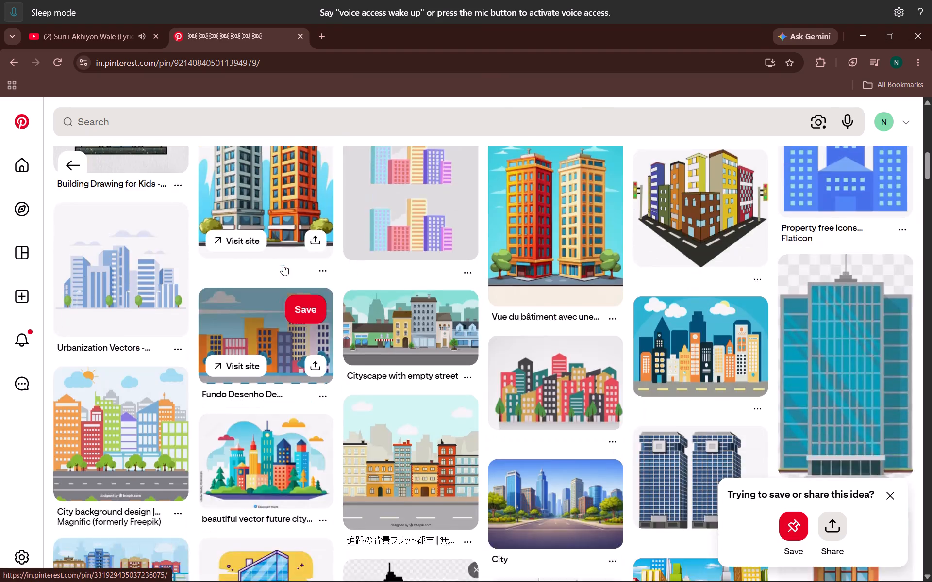
scroll(283, 265, "up", 8)
scroll(283, 265, "down", 10)
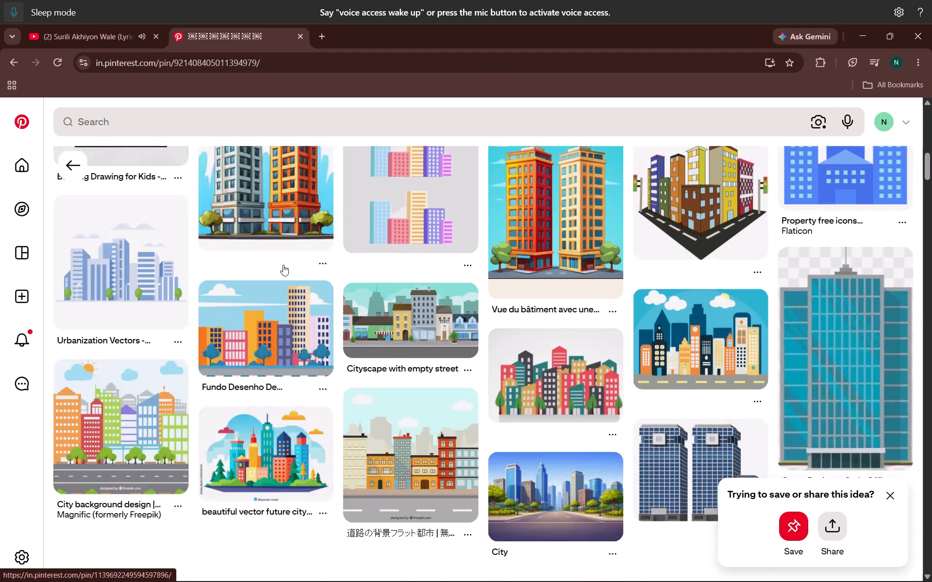
scroll(283, 265, "up", 12)
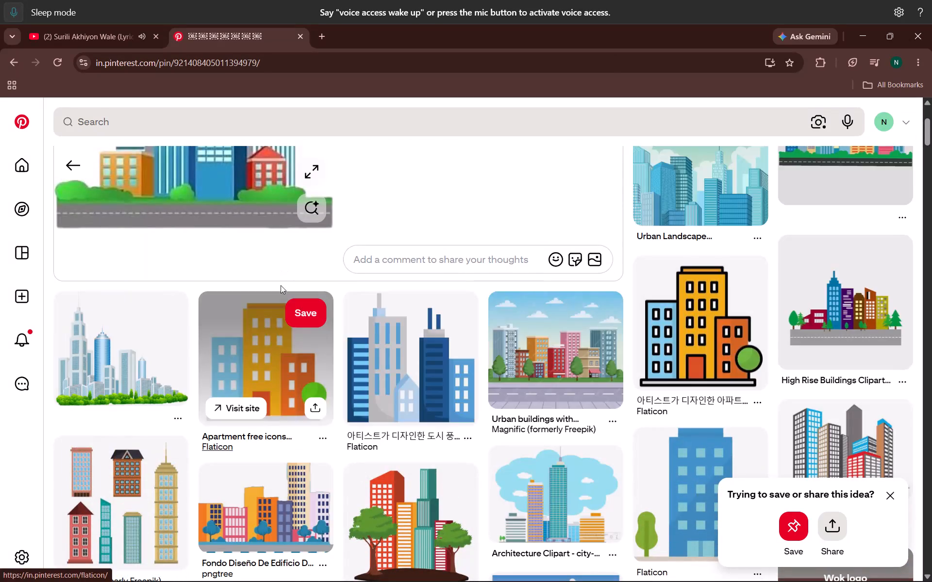
scroll(281, 285, "up", 4)
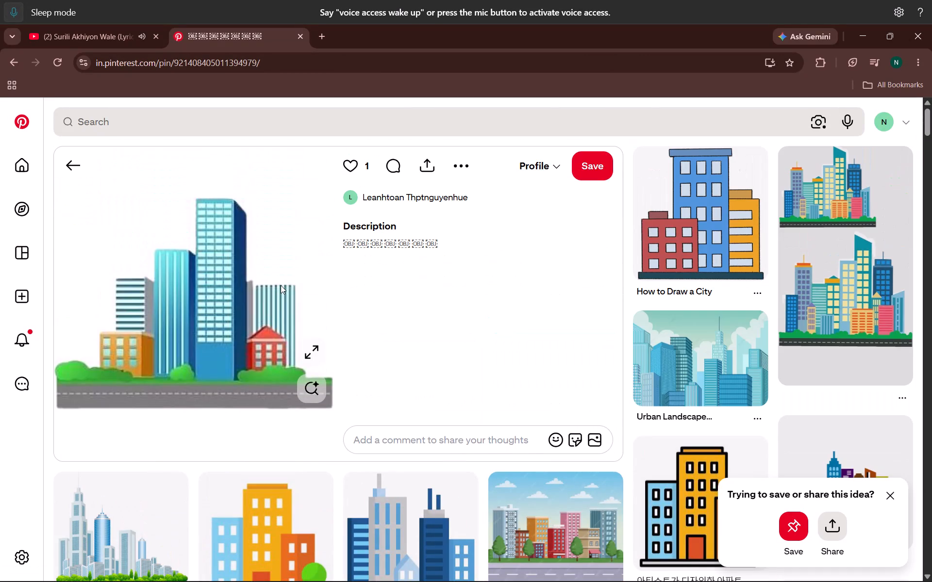
scroll(273, 292, "up", 1)
Return to the Korean Pngtree high-rise pin and look through its related building illustrations.
left_click(82, 161)
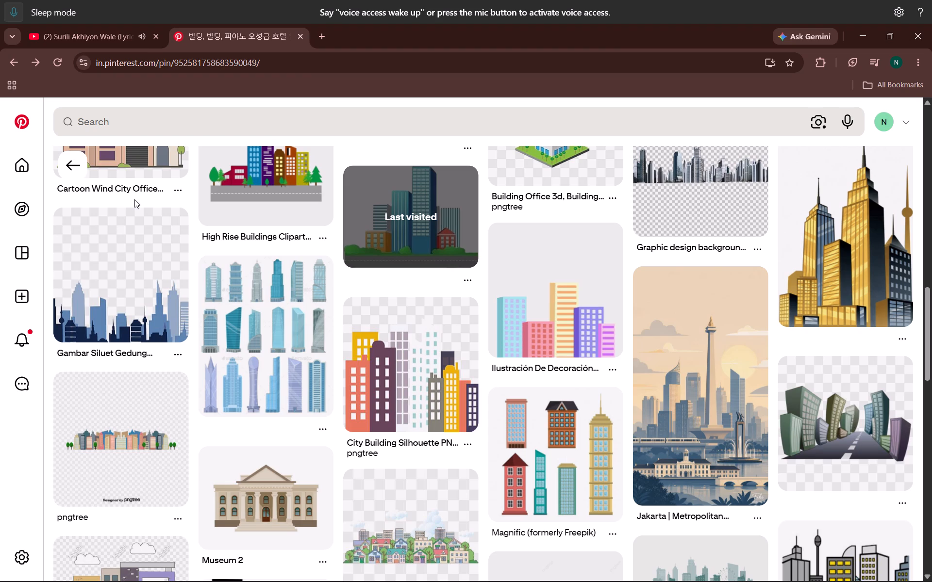
scroll(133, 196, "up", 9)
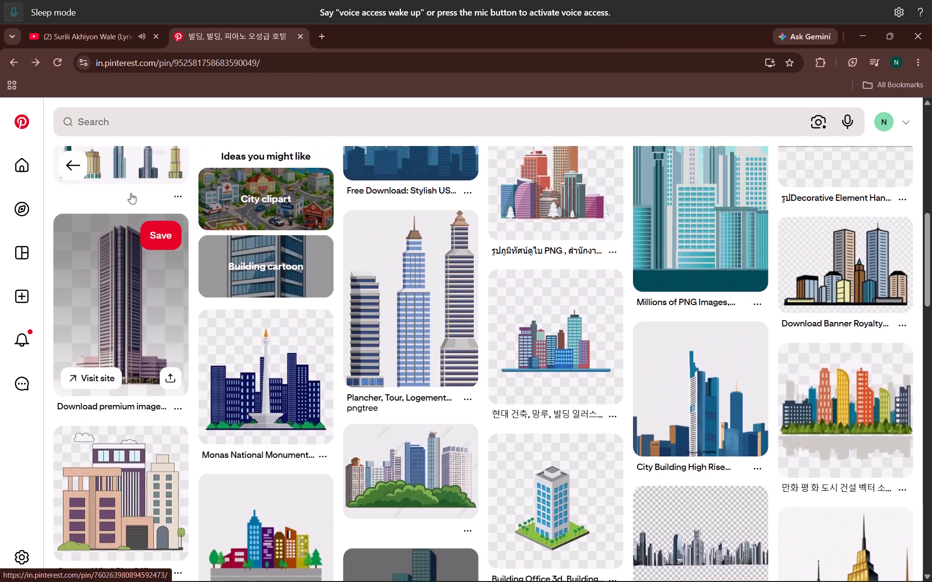
scroll(131, 193, "up", 4)
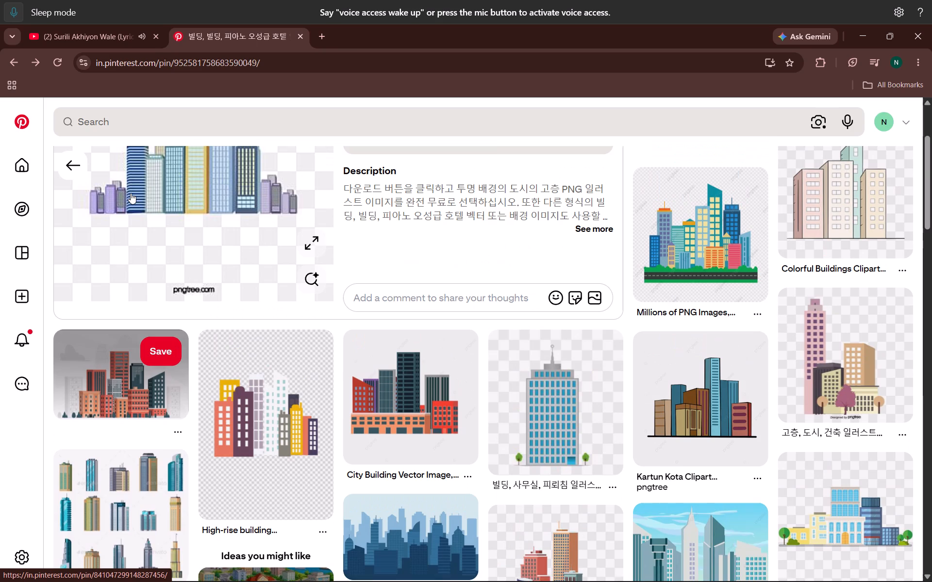
scroll(125, 199, "up", 3)
scroll(124, 200, "down", 2)
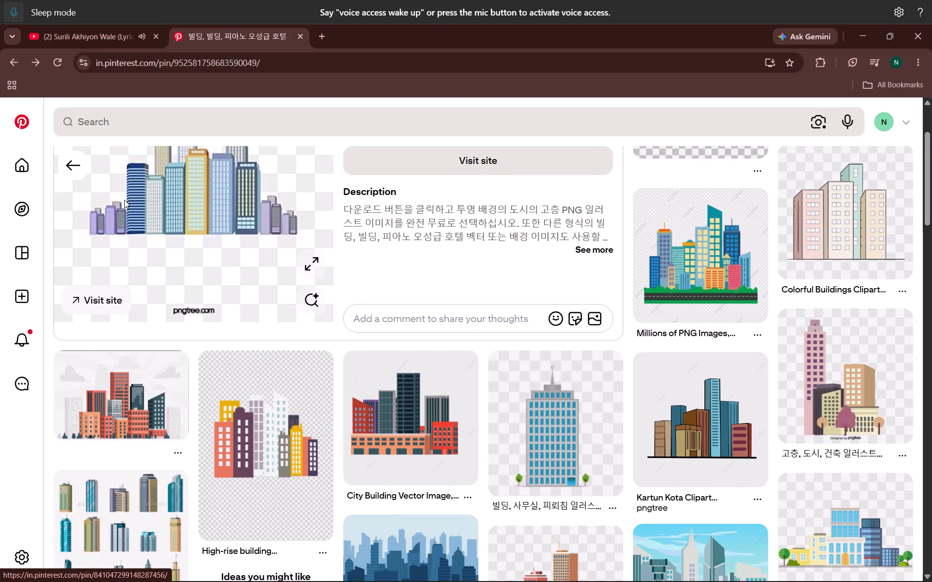
Open the related City Building Vector Image pin and check its related building illustrations.
left_click(427, 417)
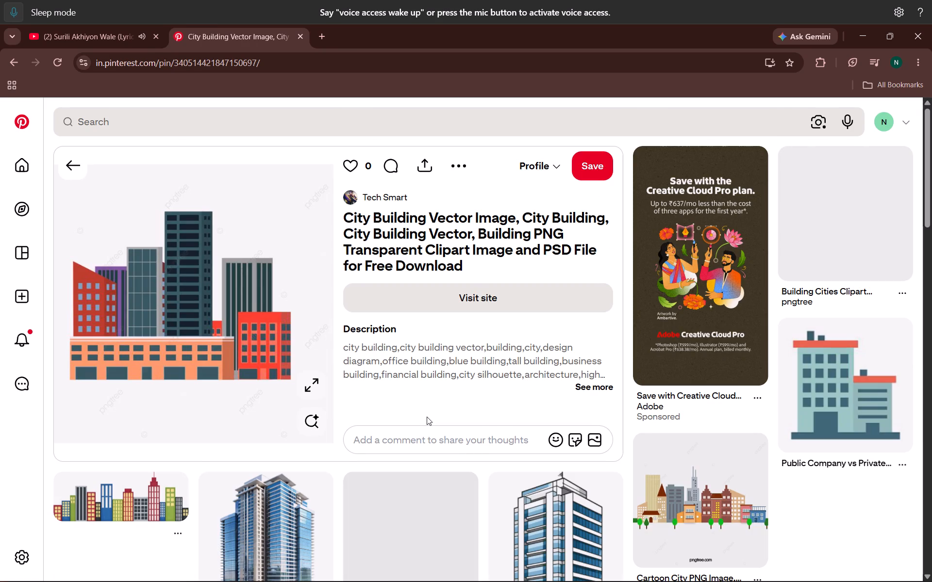
scroll(427, 417, "down", 2)
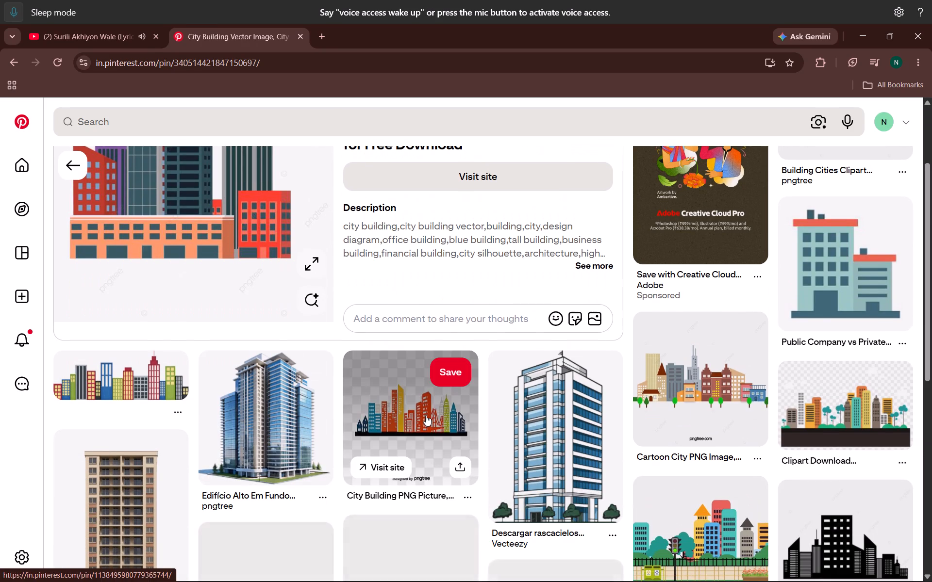
scroll(438, 409, "down", 1)
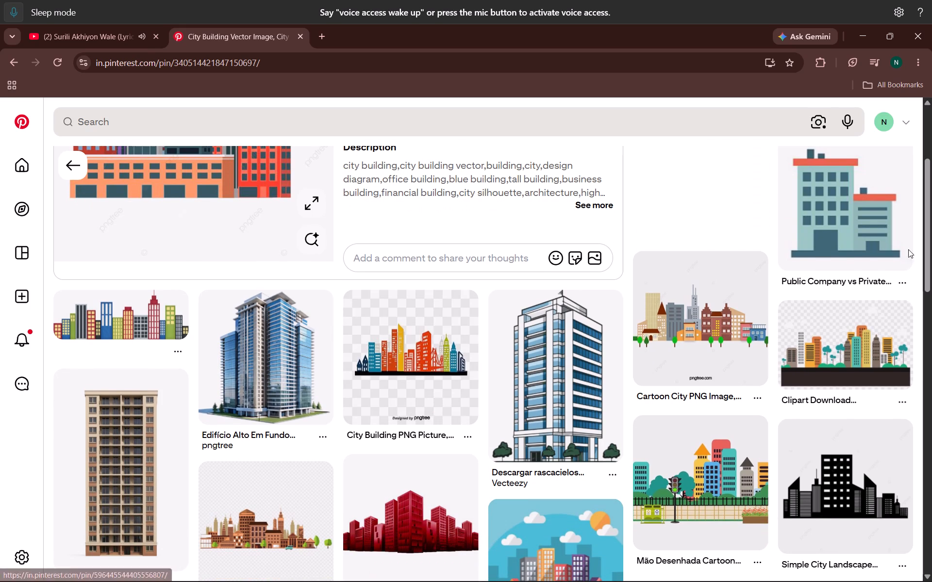
Open the Public Company vs Private Company building pin and look through its related office and company building illustrations.
left_click(848, 233)
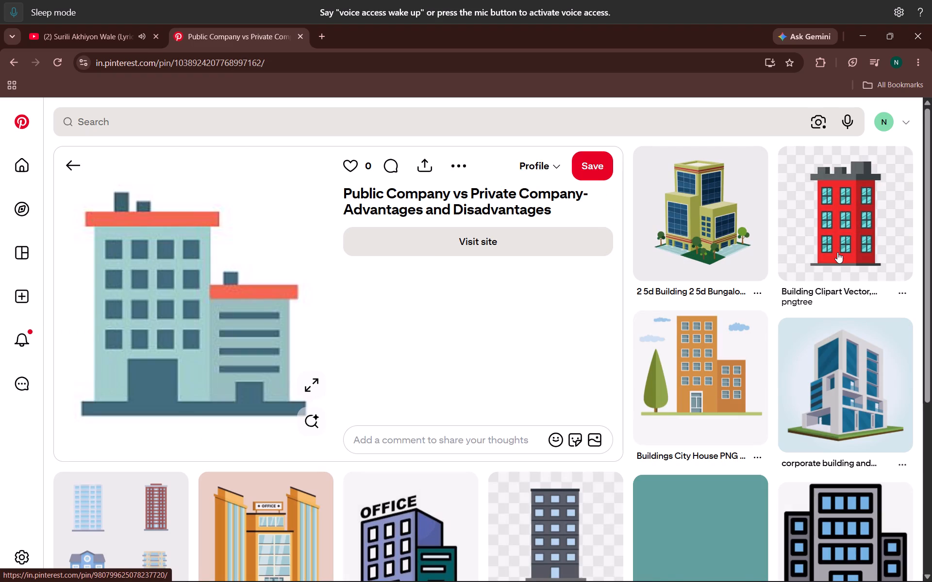
scroll(832, 270, "down", 2)
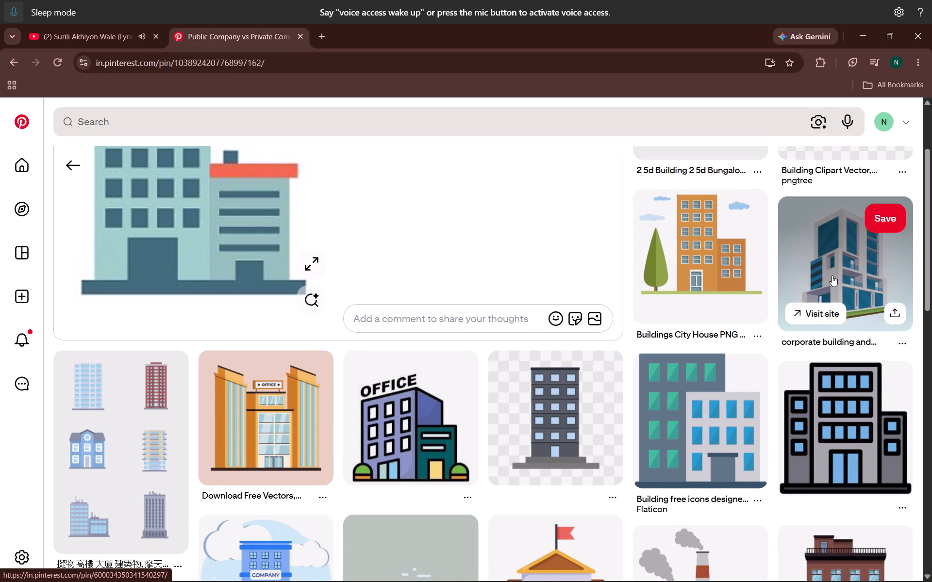
scroll(832, 276, "down", 4)
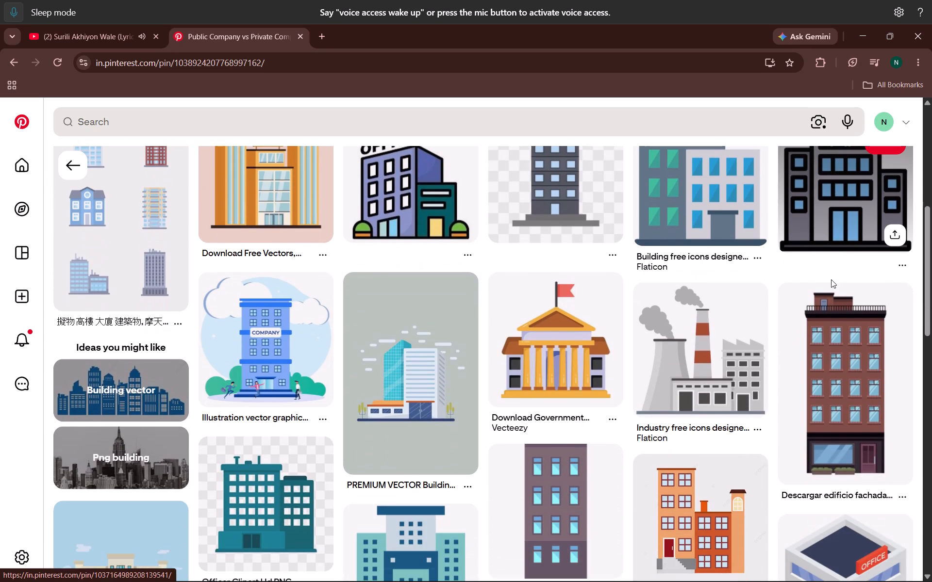
Open the red-brown facade building pin, Descargar edificio fachada de color rojo gratis, and inspect it as a candidate.
left_click(833, 338)
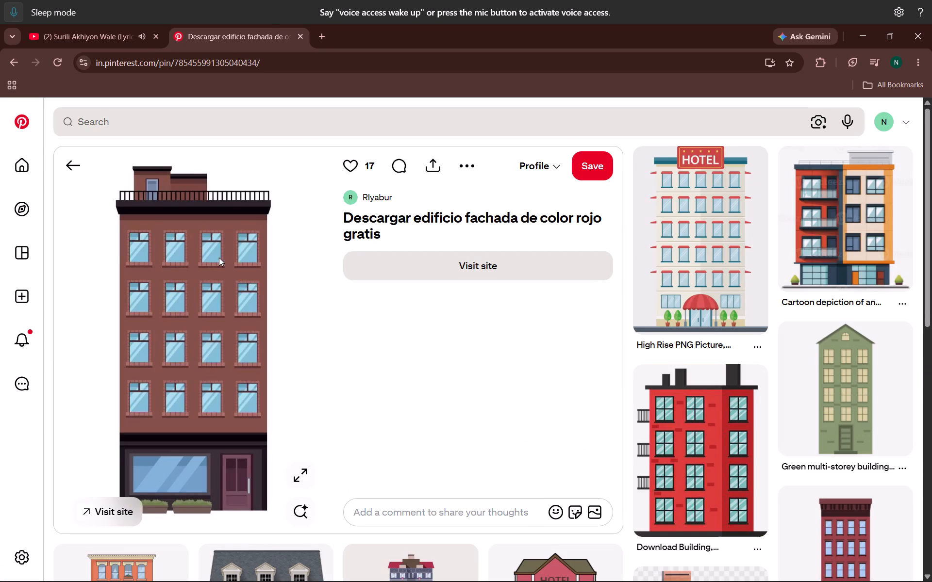
scroll(494, 361, "down", 4)
scroll(328, 339, "up", 4)
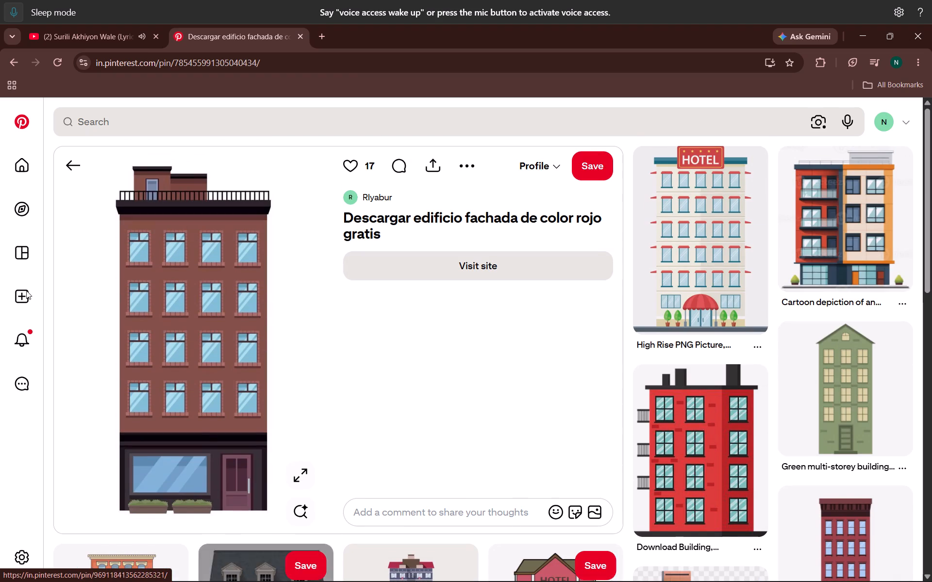
scroll(51, 219, "up", 1)
Go back two pins to City Building Vector Image and re-examine it and its related building images.
left_click(67, 159)
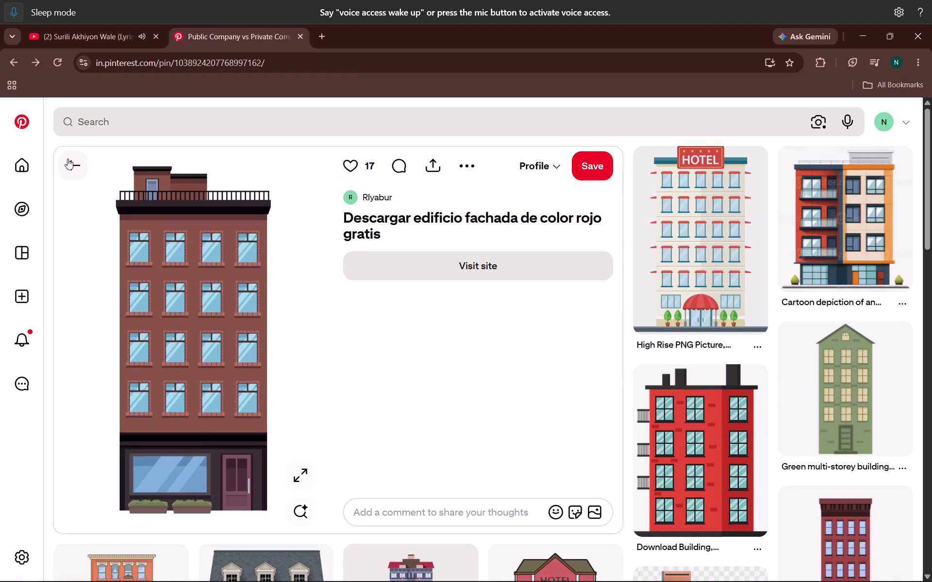
left_click(67, 159)
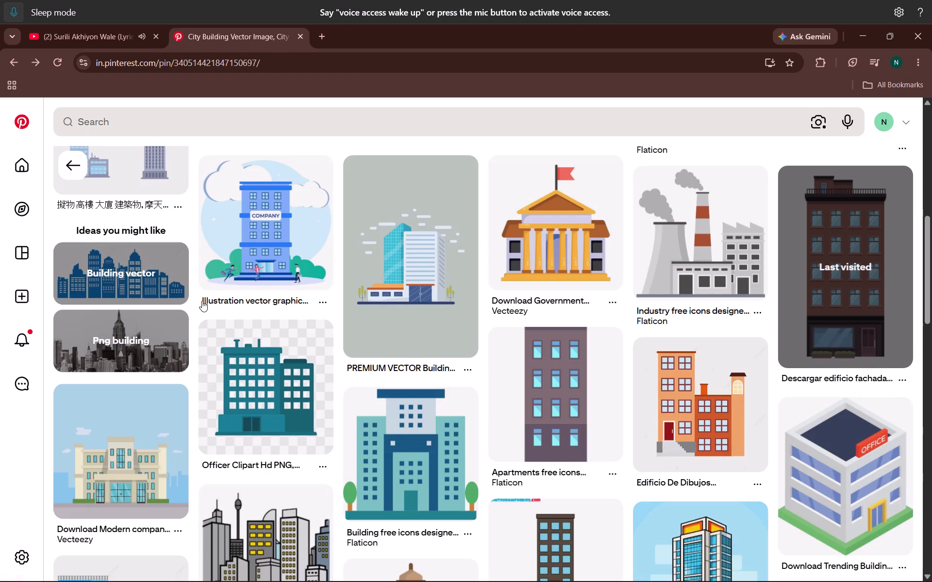
scroll(202, 301, "up", 17)
scroll(290, 341, "up", 3)
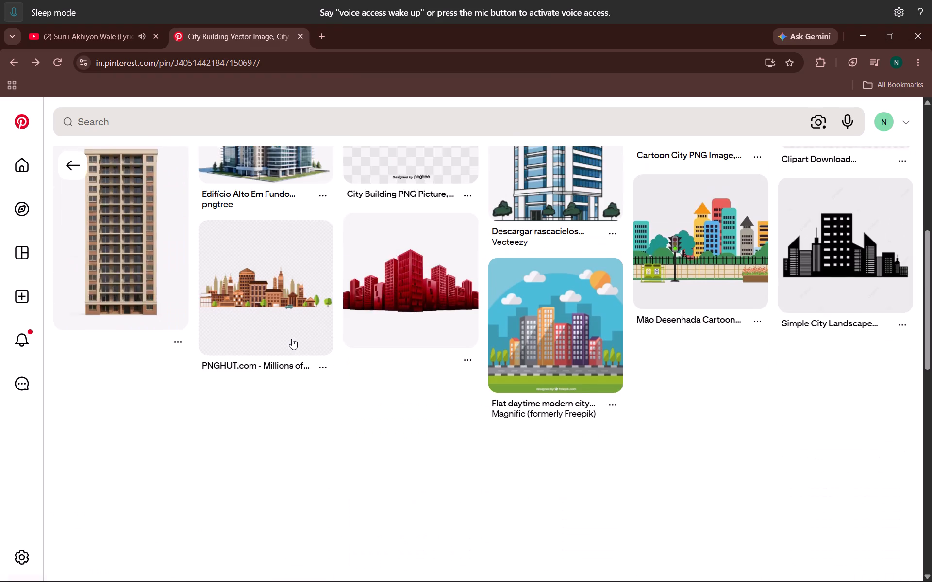
scroll(292, 339, "up", 14)
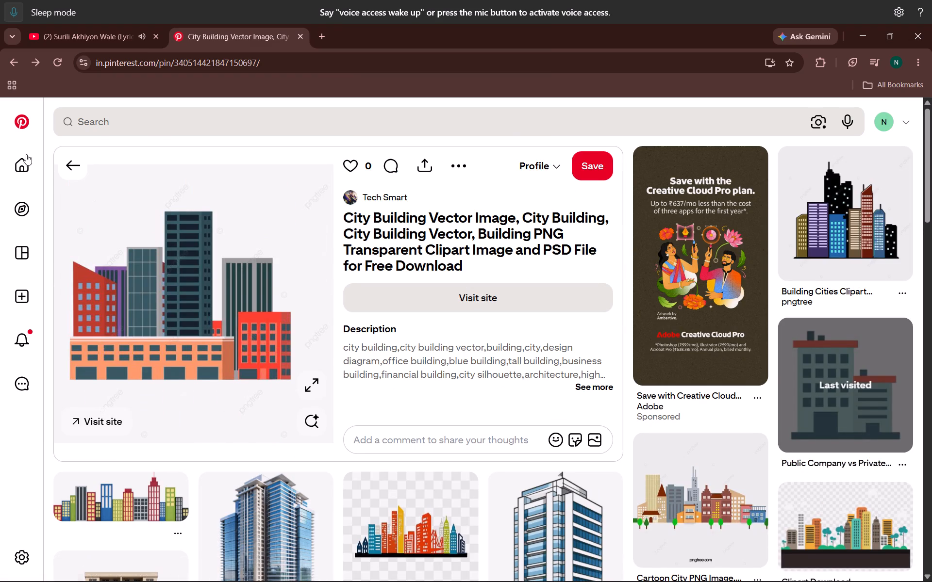
Recheck the Korean Pngtree high-rise pin's related images and go back to the Building Cities Clipart pin.
left_click(66, 168)
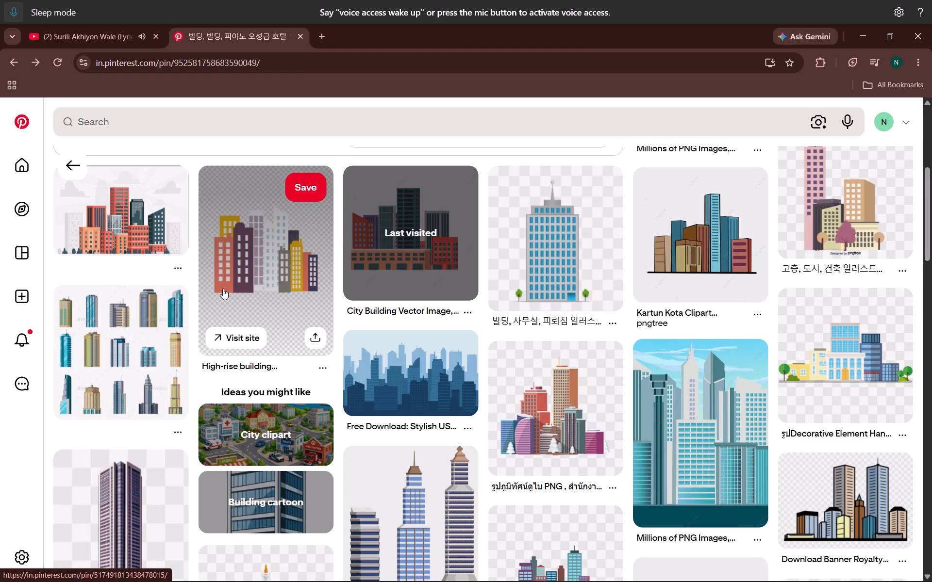
scroll(223, 289, "down", 2)
scroll(223, 289, "up", 2)
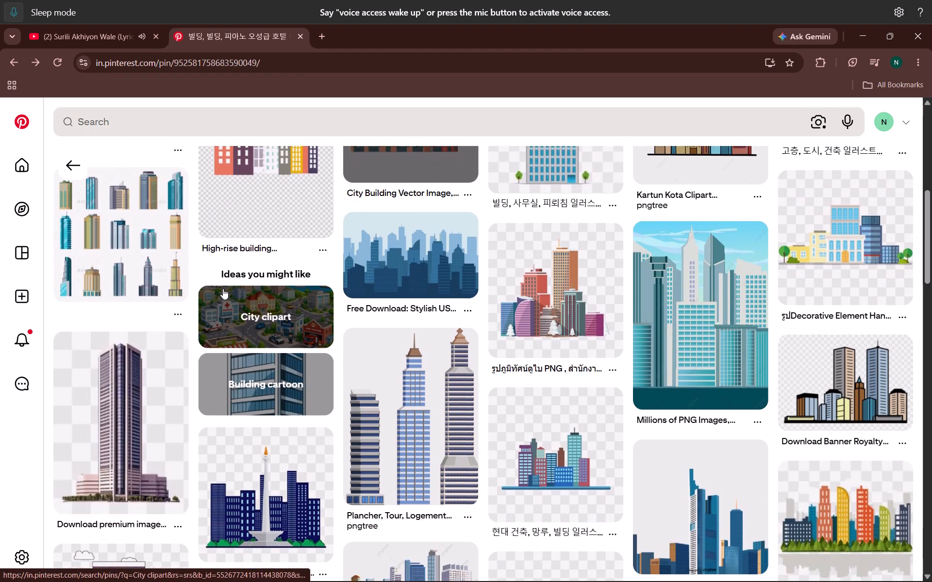
scroll(223, 289, "up", 7)
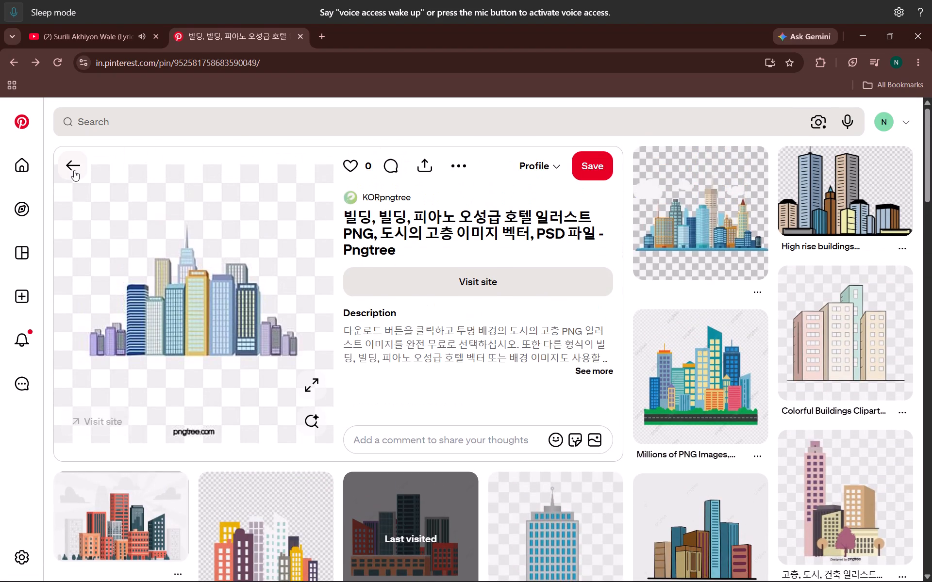
left_click(74, 170)
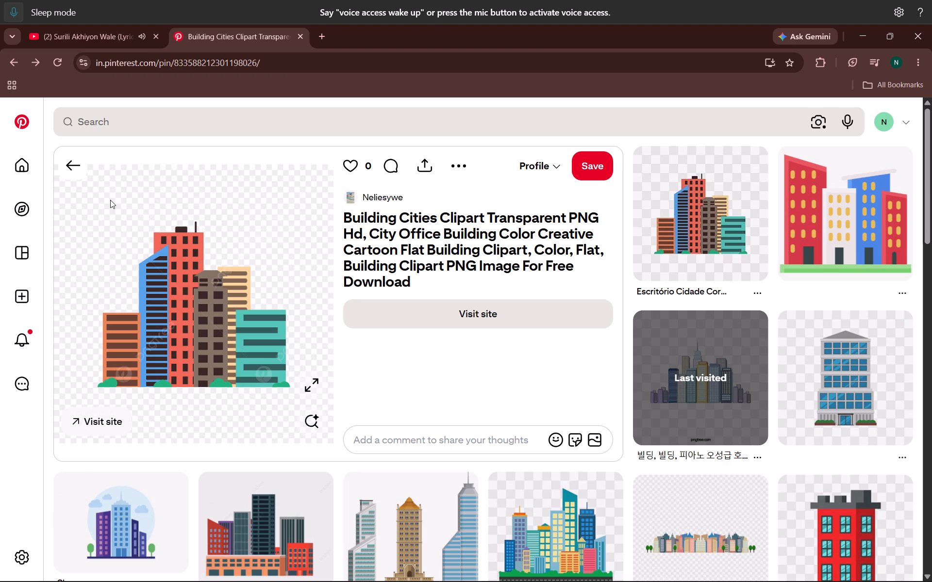
Go back through the visited building pins to Street with cityscape and skyscraper, checking related illustrations for another candidate.
scroll(242, 304, "up", 4)
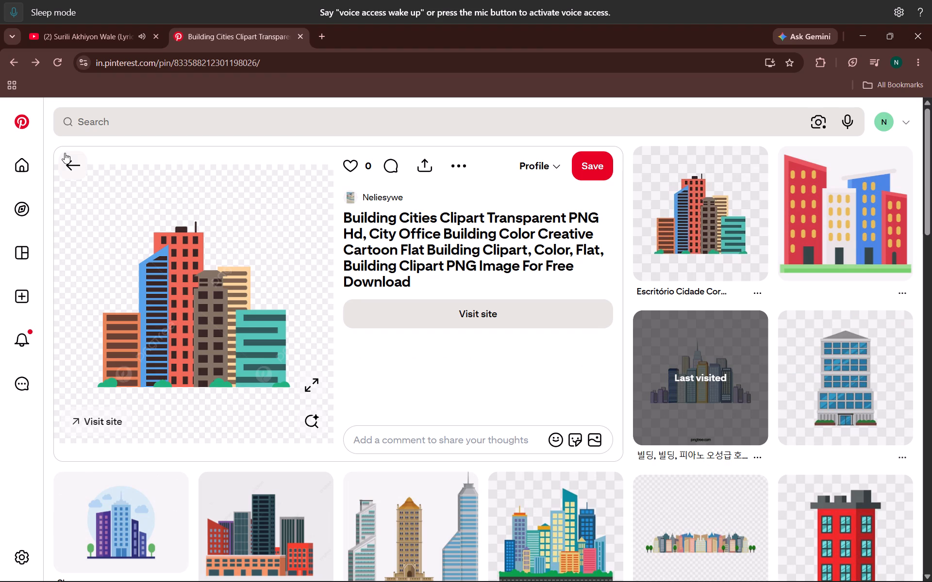
left_click(67, 159)
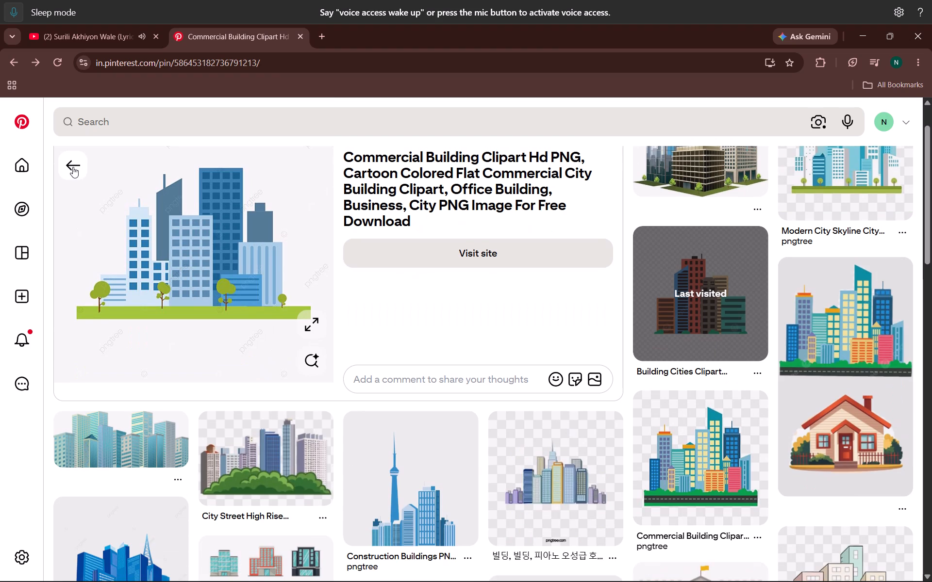
left_click(78, 176)
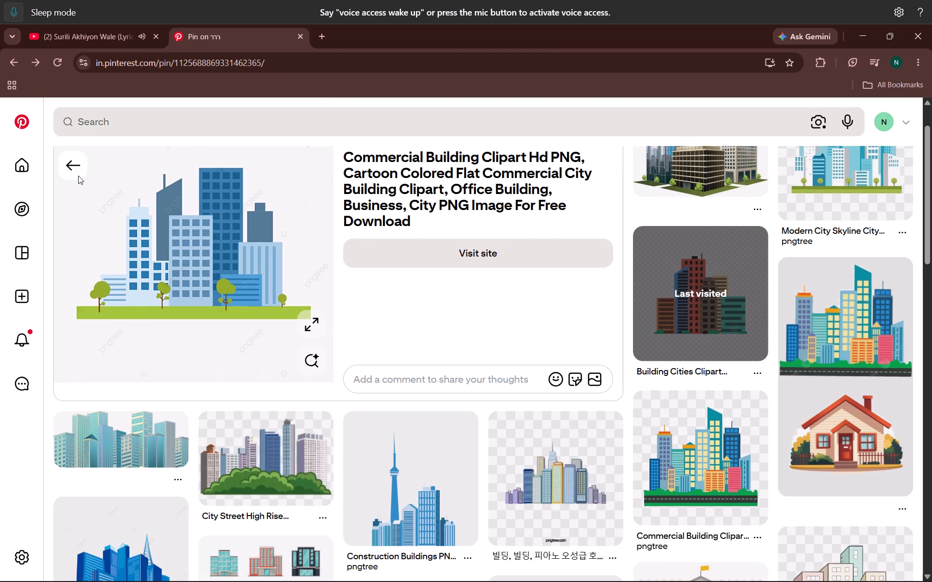
left_click(78, 176)
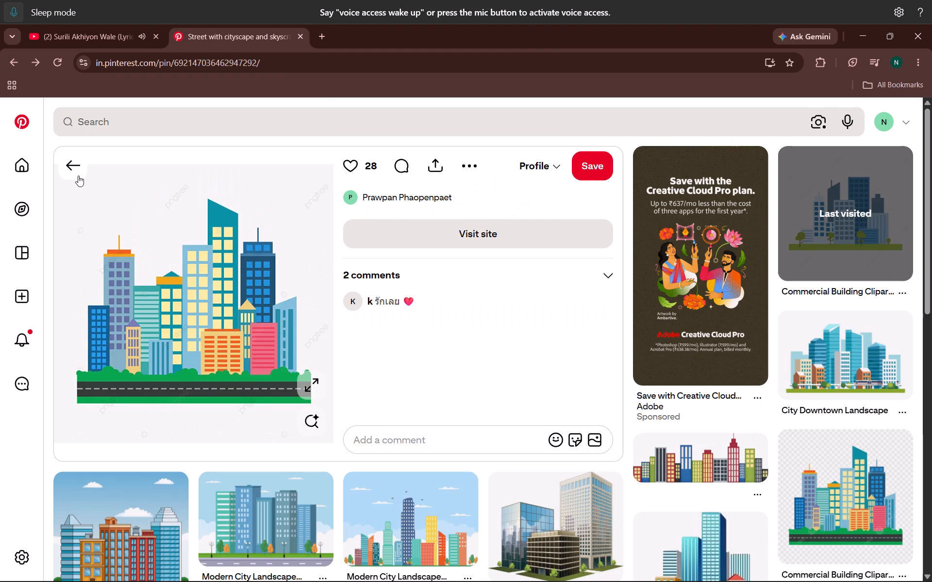
scroll(278, 371, "down", 3)
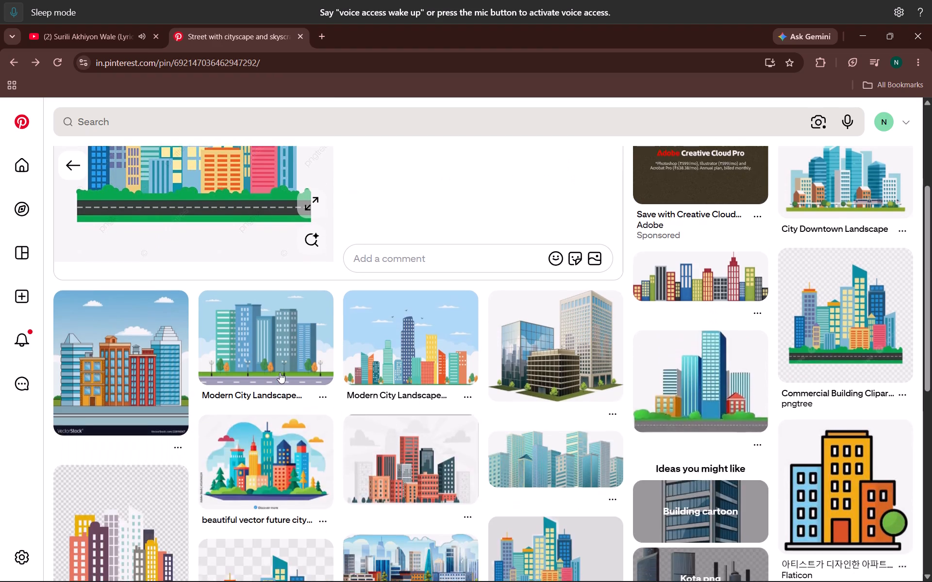
scroll(293, 368, "up", 3)
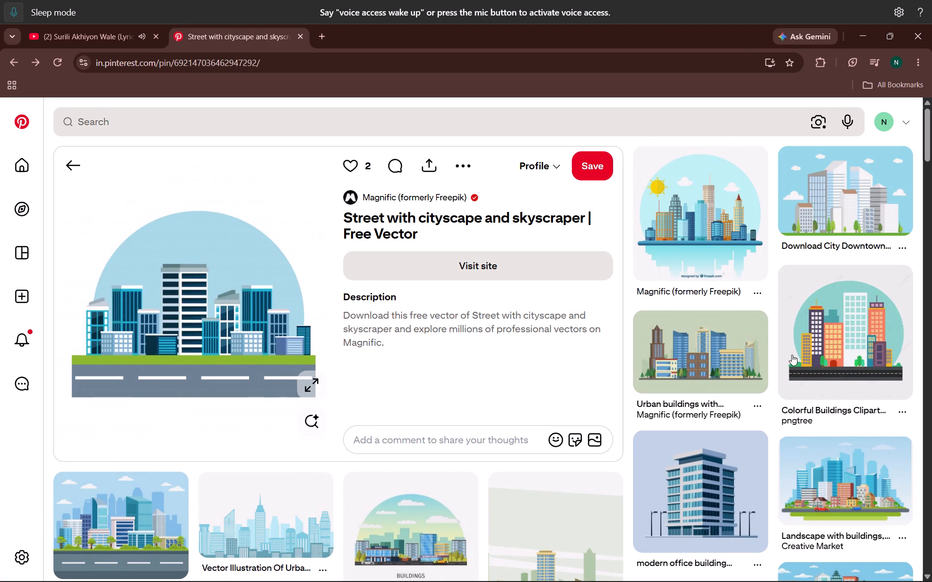
Open pngtree's Colorful Buildings Clipart pin with the teal circle background and copy its image.
left_click(847, 323)
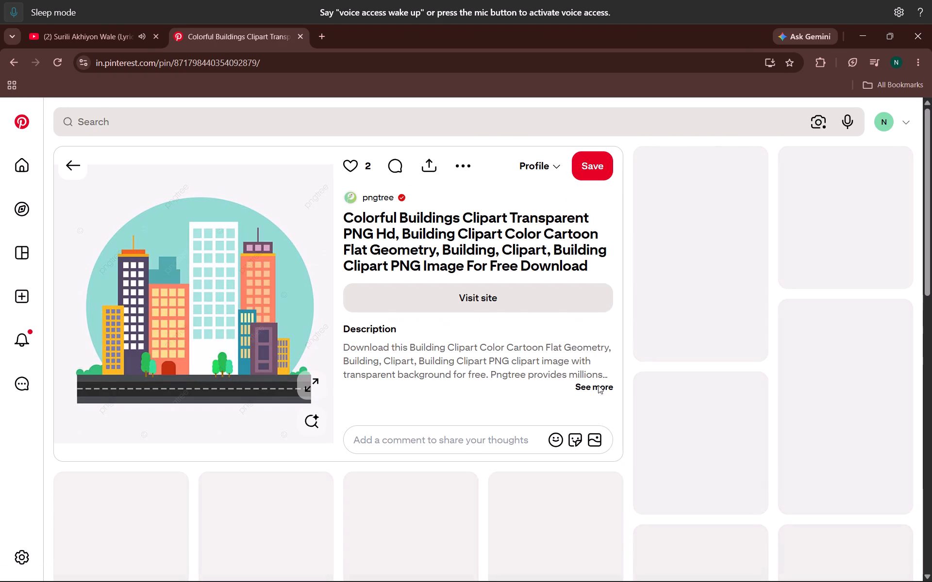
right_click(218, 297)
left_click(268, 348)
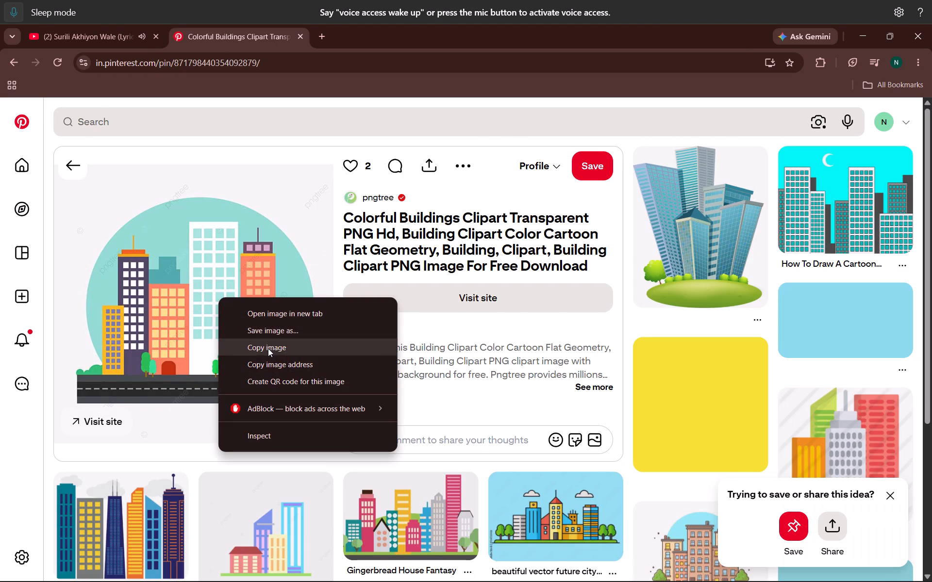
Switch to CorelDRAW and delete the existing cityscape bitmap above the Pune label.
key("alt+Tab")
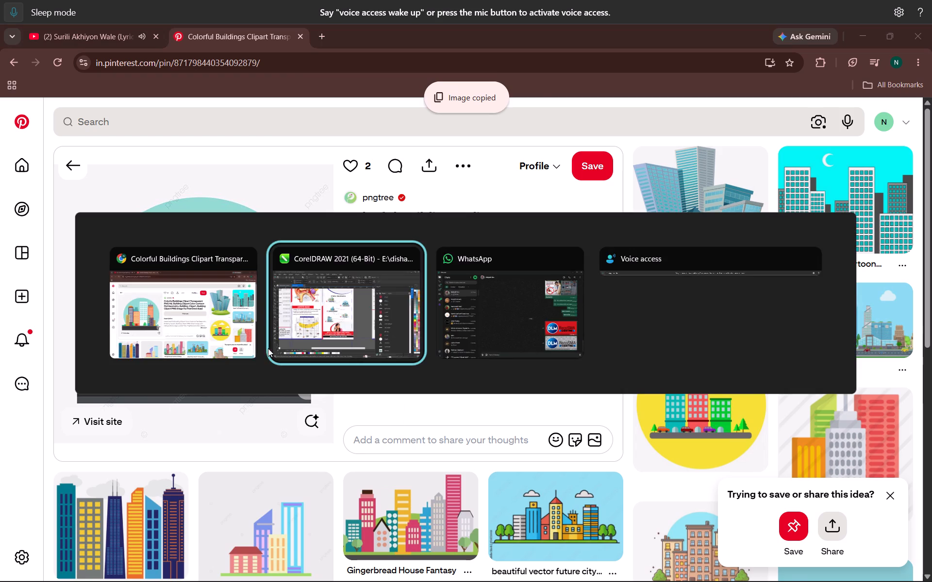
scroll(444, 257, "up", 5)
scroll(444, 257, "down", 1)
scroll(444, 257, "up", 1)
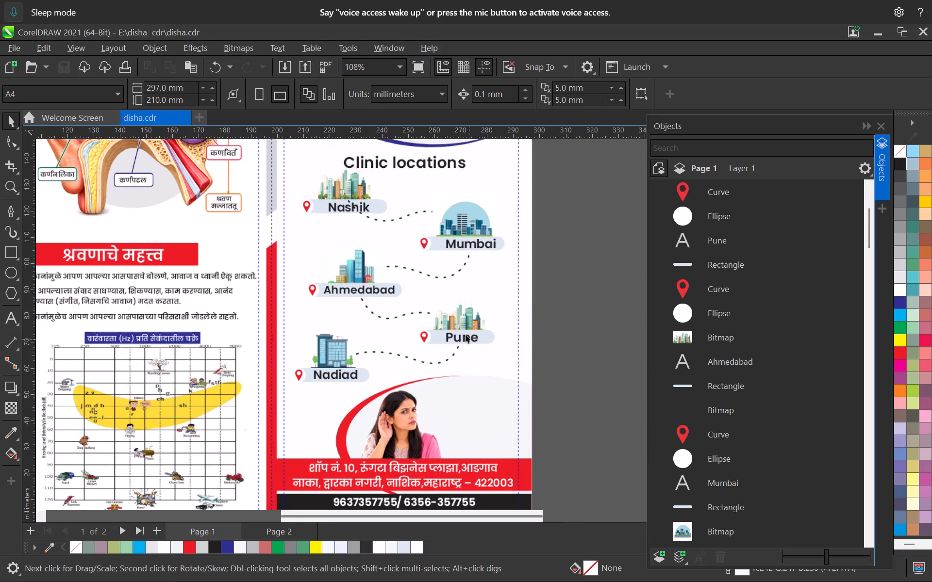
scroll(452, 308, "up", 3)
left_click(456, 324)
key("Delete")
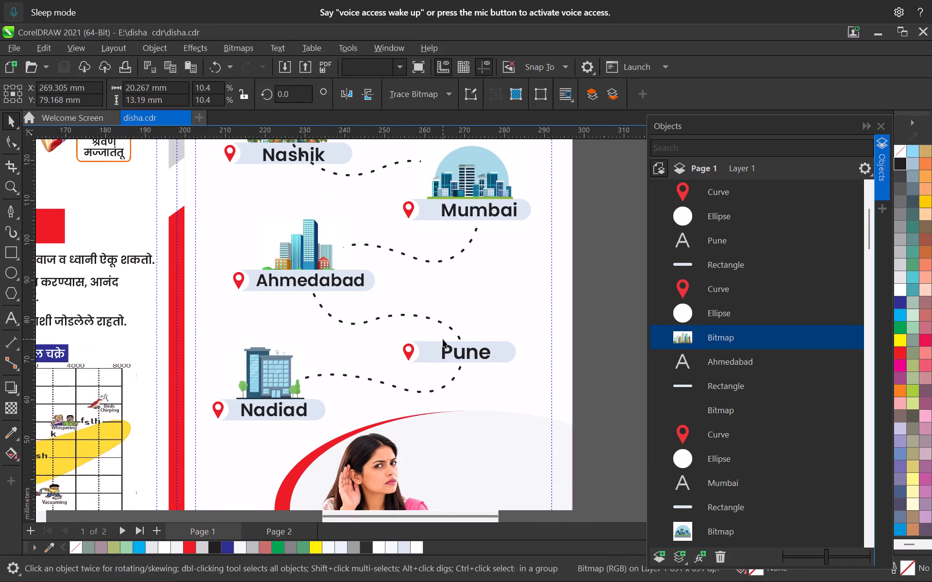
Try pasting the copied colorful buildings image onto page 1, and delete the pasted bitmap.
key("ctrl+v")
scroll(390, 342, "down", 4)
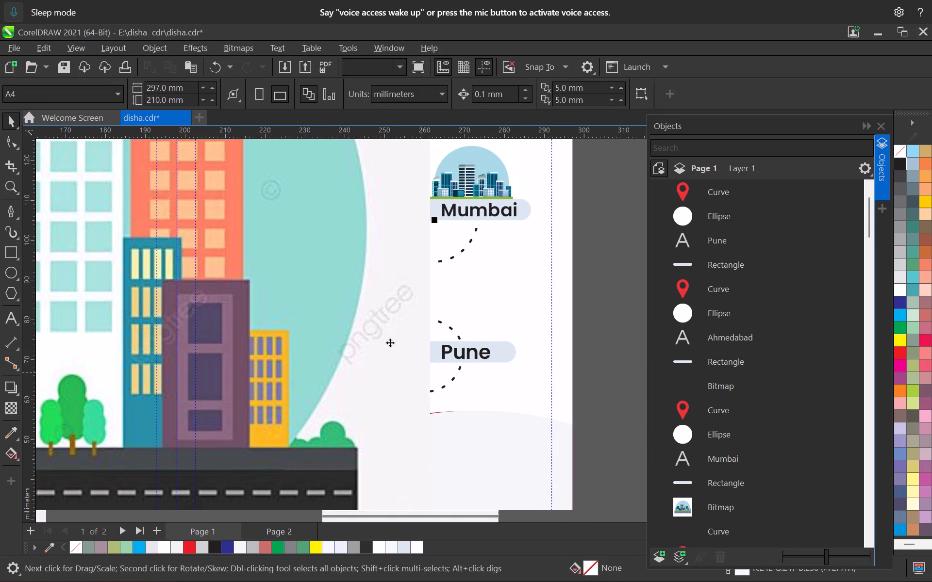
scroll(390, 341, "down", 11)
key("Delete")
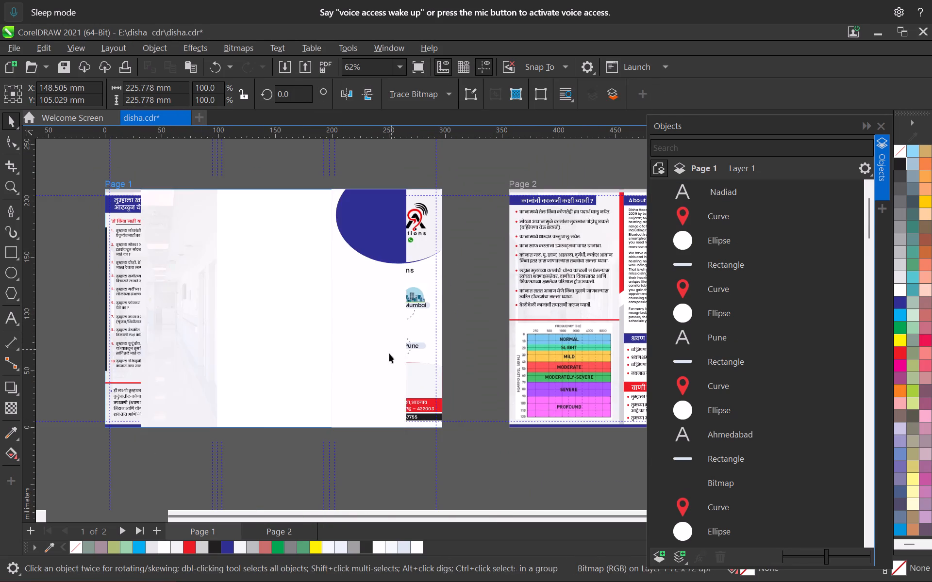
Bring the downloaded Pngtree building clipart color cartoon flat image from the Downloads folder onto page 1 in CorelDRAW.
key("alt+Tab")
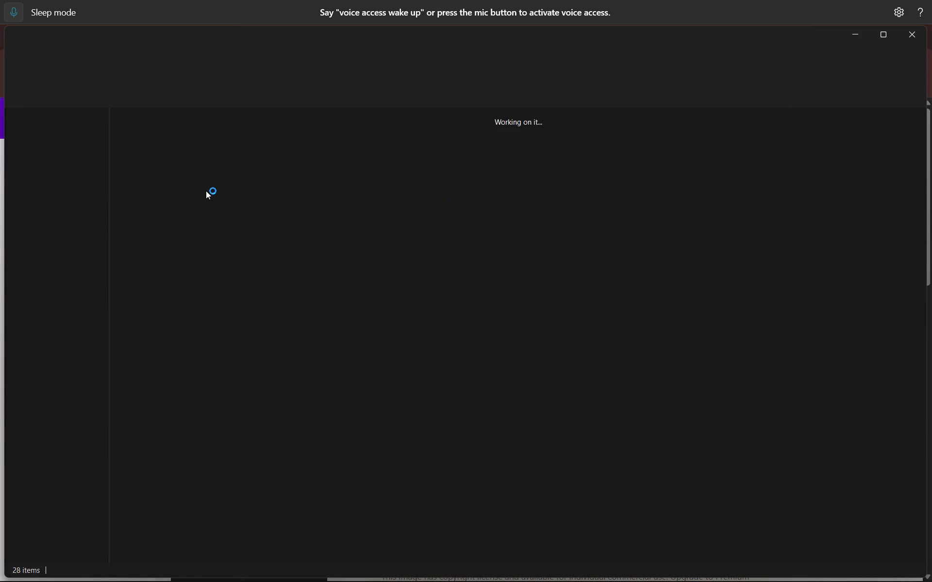
left_click_drag(183, 180, 296, 273)
key("alt+Tab")
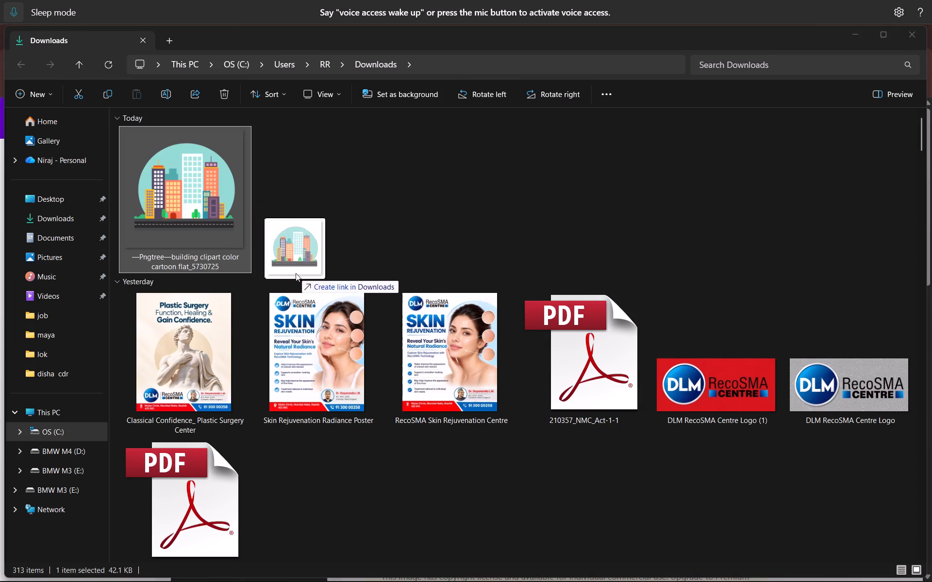
left_click_drag(296, 273, 393, 341)
key("alt+Tab")
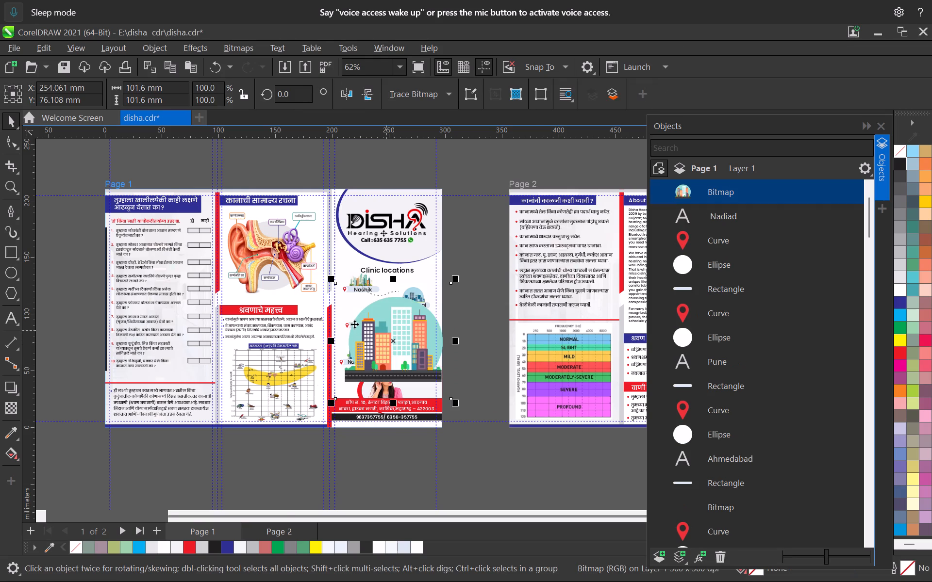
Scale the imported buildings bitmap down to about 23 mm square and place it over the Pune label.
scroll(370, 331, "up", 11)
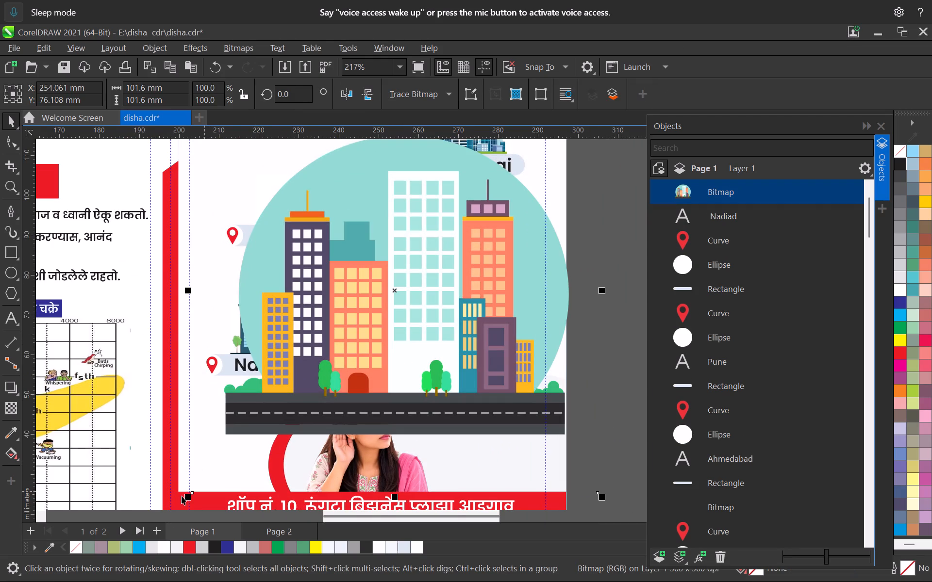
left_click_drag(189, 495, 326, 324)
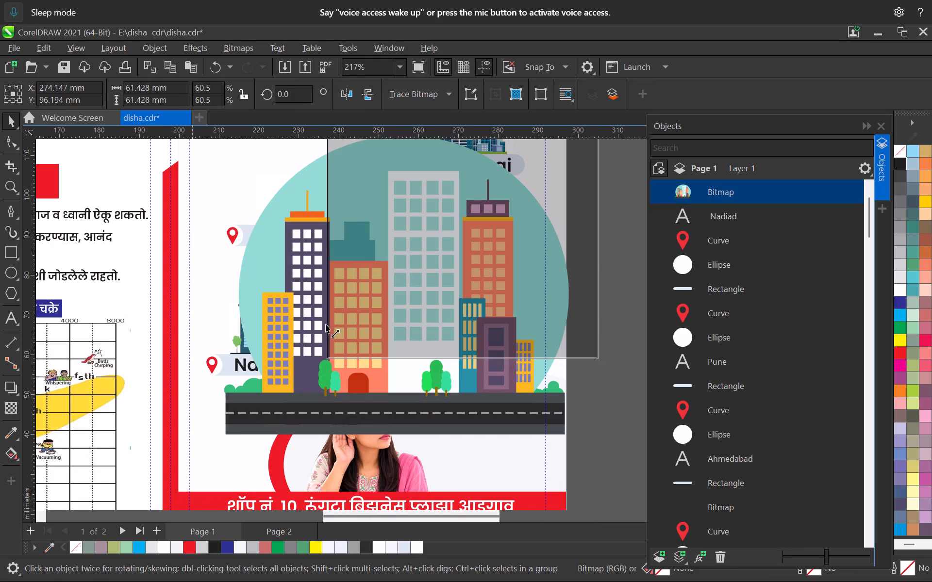
left_click_drag(326, 324, 410, 265)
scroll(453, 284, "up", 4)
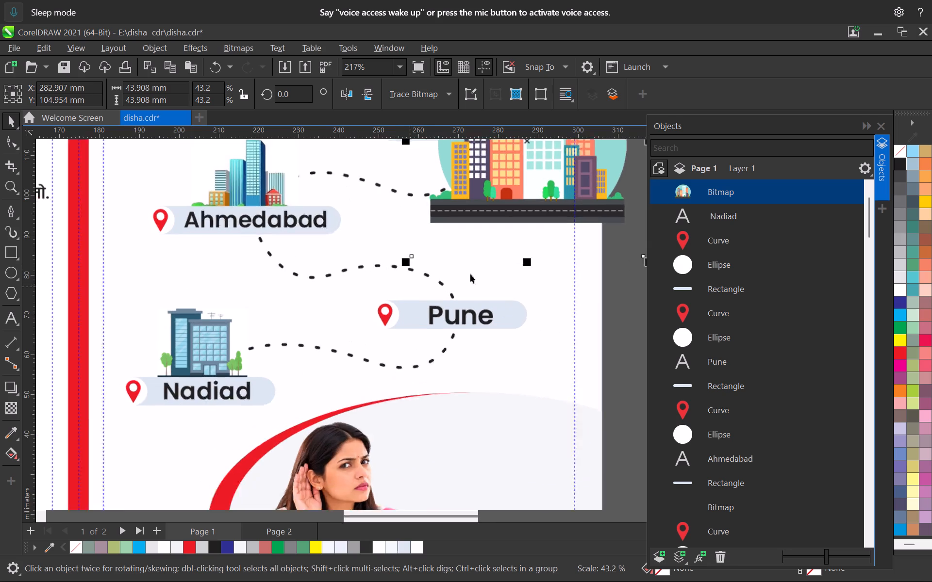
left_click_drag(499, 196, 430, 302)
scroll(425, 327, "down", 2)
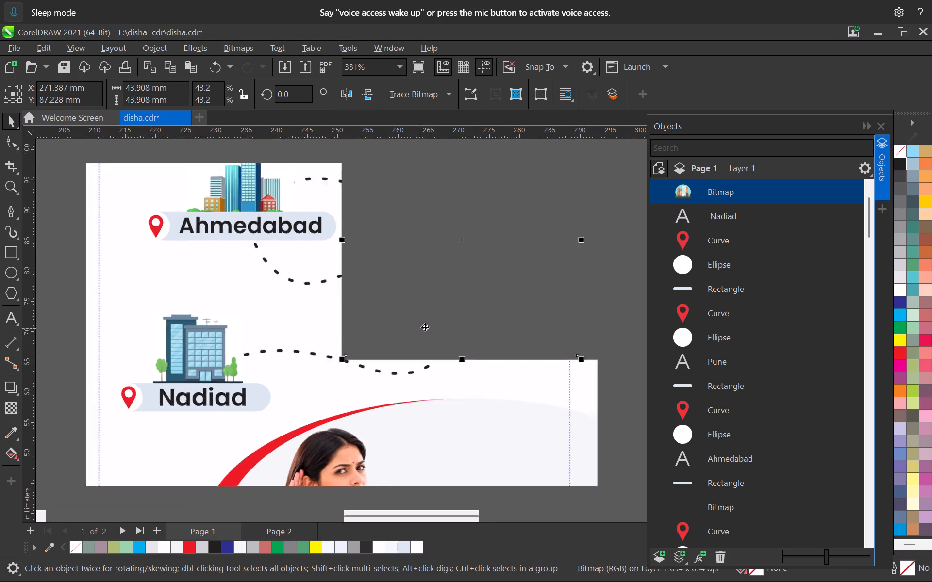
scroll(425, 327, "down", 6)
middle_click_drag(458, 328, 445, 374)
scroll(445, 374, "down", 1)
scroll(445, 374, "up", 7)
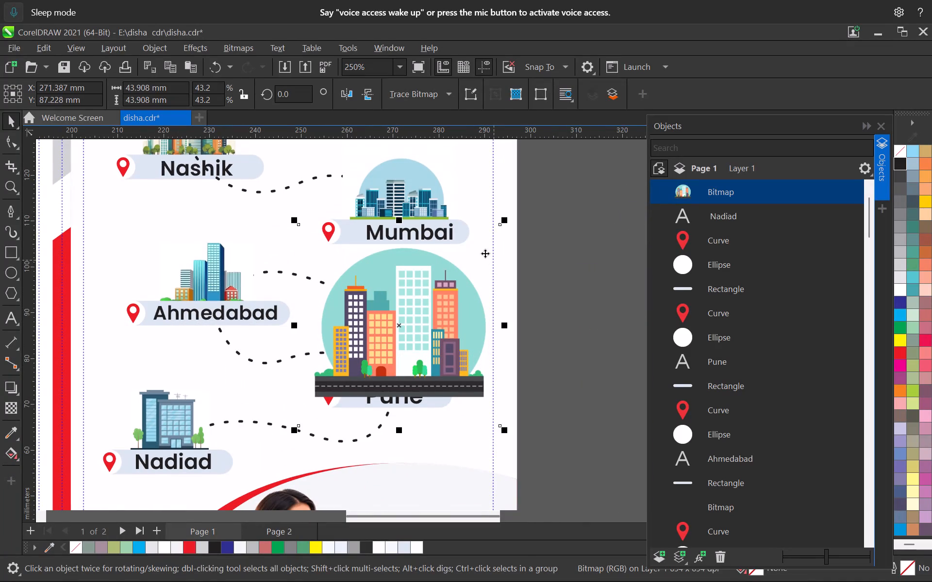
left_click_drag(505, 221, 431, 317)
scroll(399, 383, "up", 3)
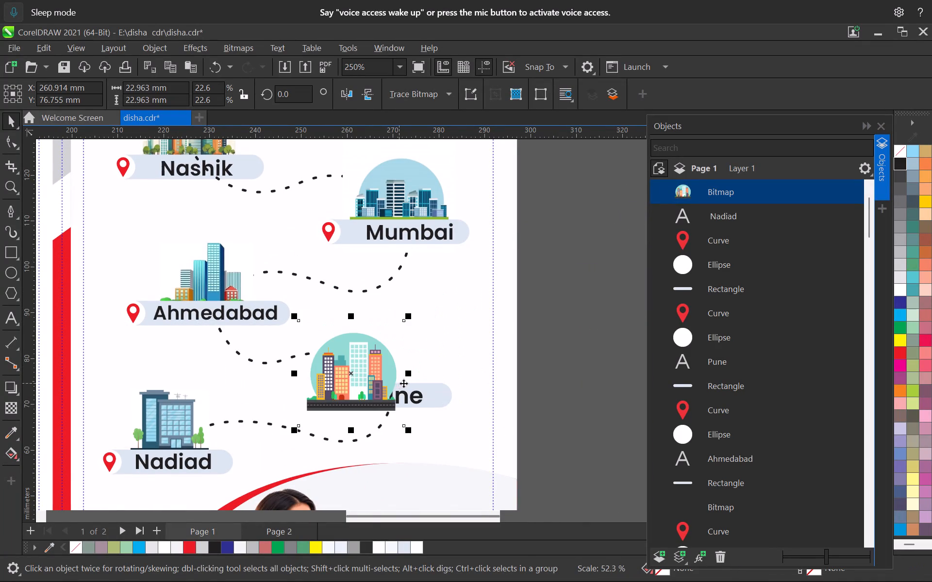
scroll(403, 383, "up", 5)
left_click_drag(345, 394, 430, 366)
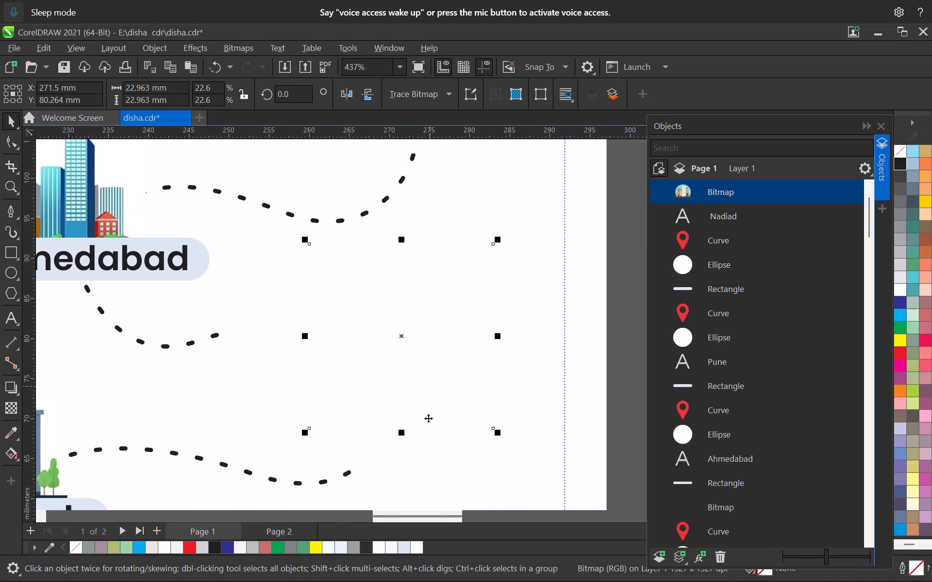
scroll(428, 418, "up", 3)
left_click_drag(414, 332, 394, 334)
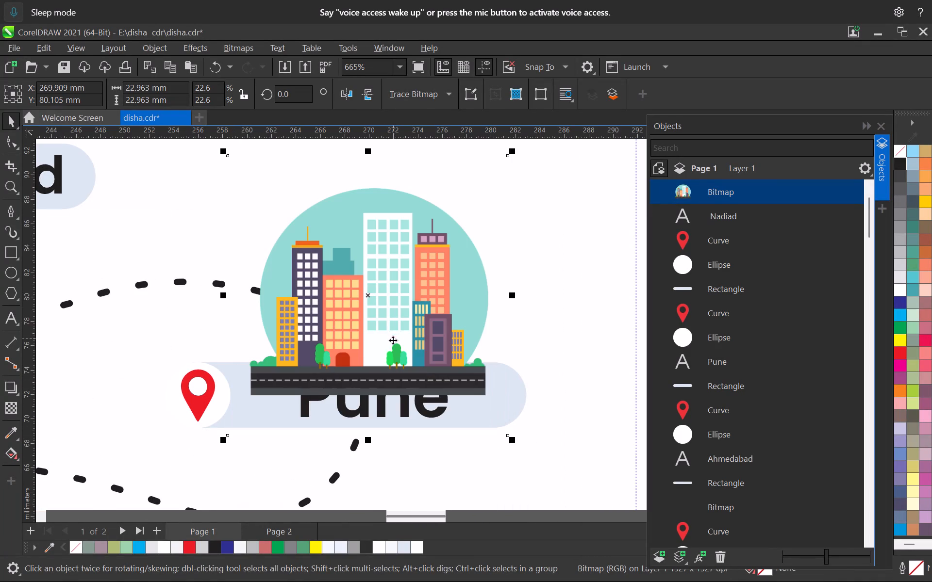
Move the buildings bitmap below Pune's label rectangle in the stacking order and raise it slightly above the label.
left_click_drag(677, 196, 679, 391)
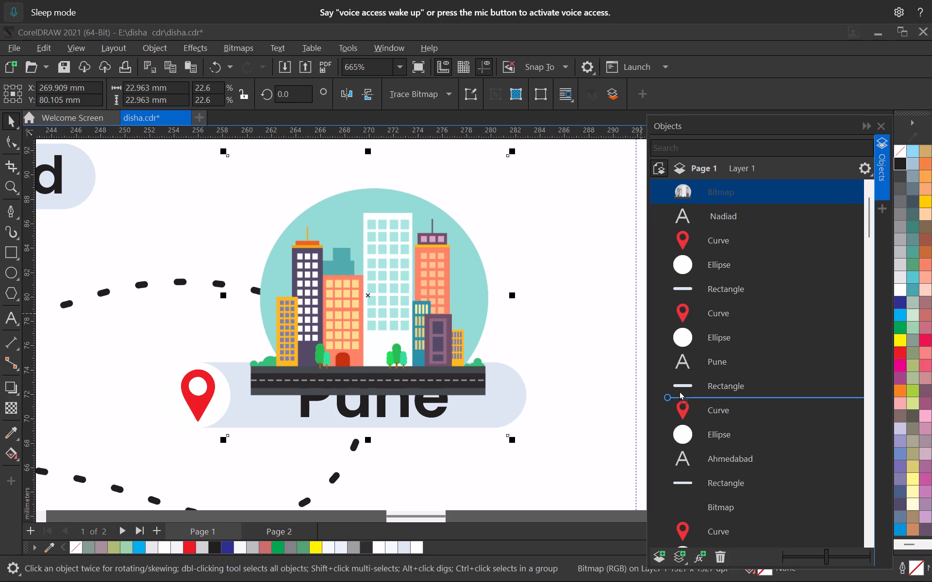
left_click_drag(679, 391, 680, 391)
scroll(413, 321, "up", 3)
left_click_drag(410, 323, 410, 311)
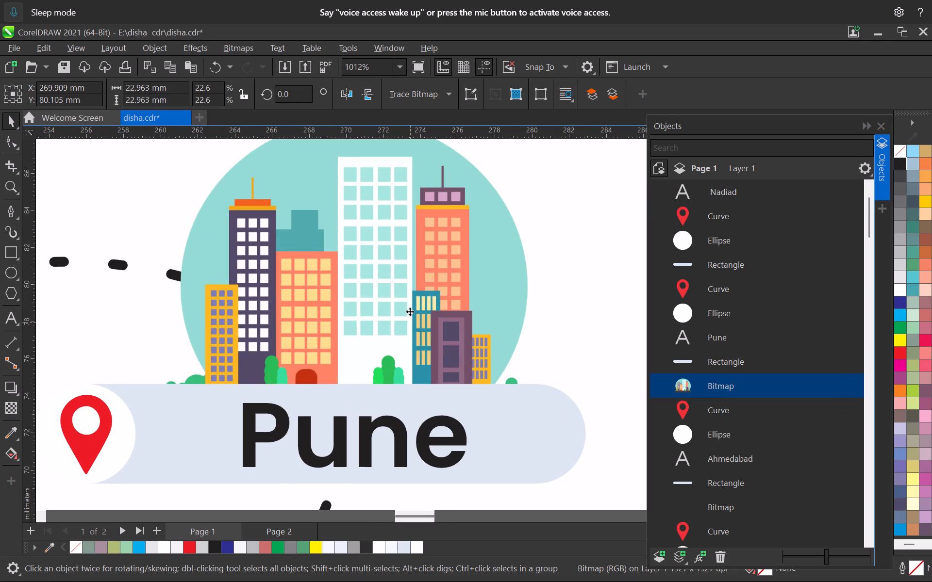
left_click_drag(410, 311, 406, 306)
Enlarge the Pune buildings bitmap to about 25.8 mm square and reposition it so the label covers its road.
scroll(405, 323, "down", 6)
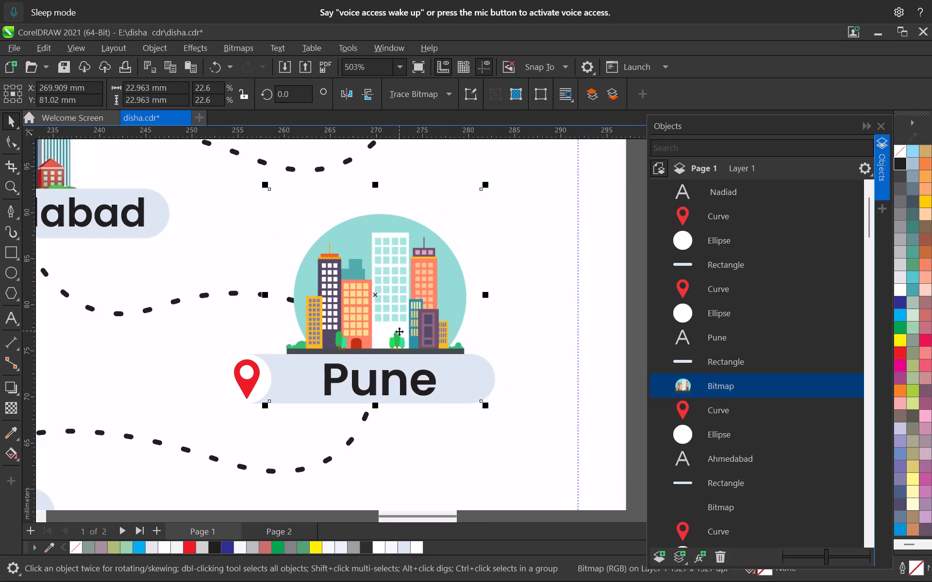
left_click_drag(264, 409, 223, 435)
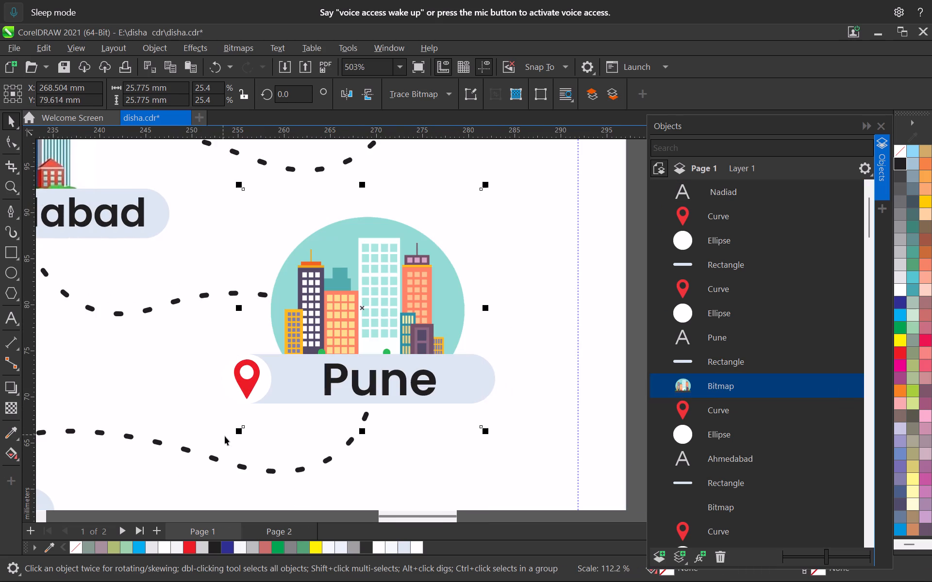
left_click_drag(398, 297, 415, 296)
scroll(435, 315, "down", 4)
key("Left")
key("Left")
key("Left")
key("Left")
key("Left")
key("Left")
key("Left")
key("Left")
key("Left")
key("Left")
key("Left")
key("Left")
key("Left")
key("Left")
key("Left")
key("Left")
key("Left")
key("Left")
key("Left")
key("Left")
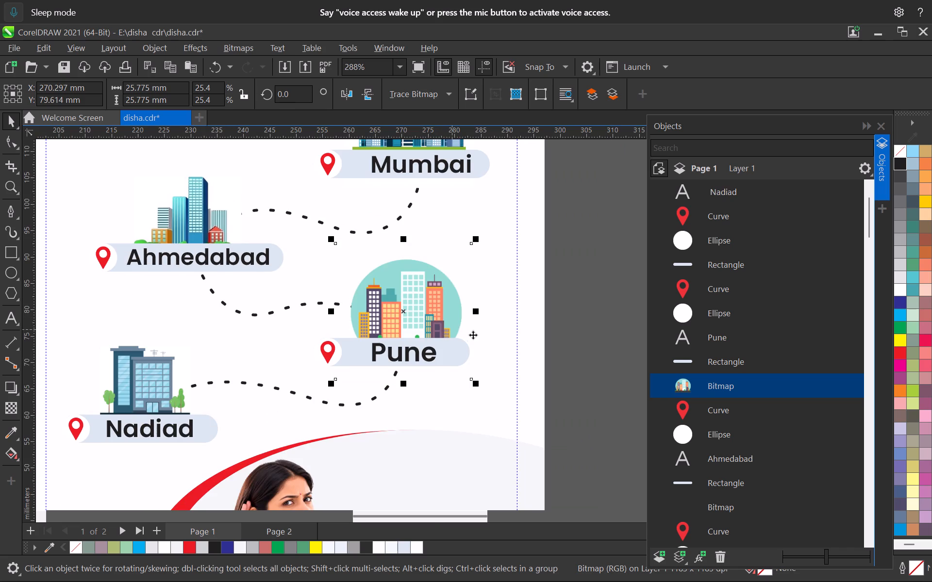
scroll(460, 300, "down", 4)
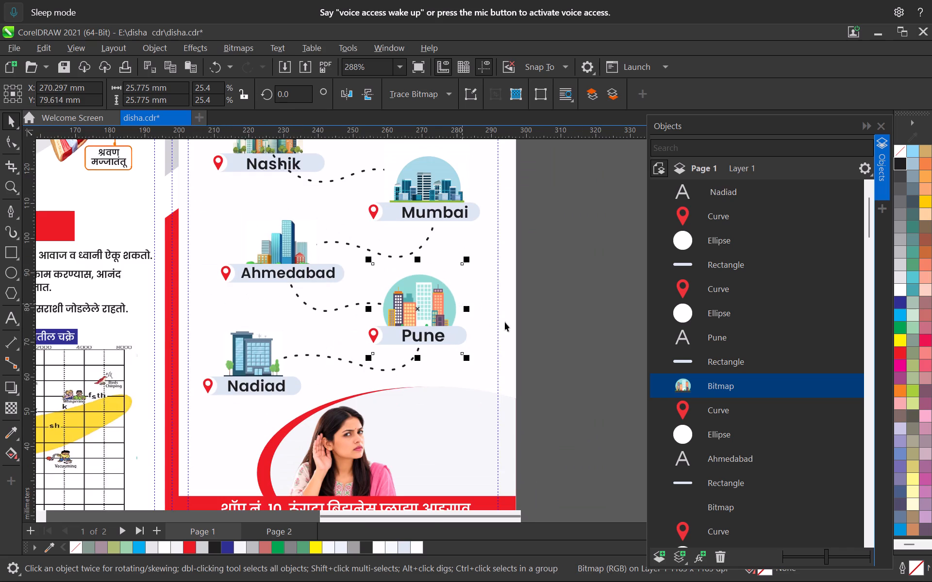
scroll(556, 348, "down", 4)
left_click(556, 348)
scroll(463, 342, "down", 3)
scroll(456, 325, "up", 4)
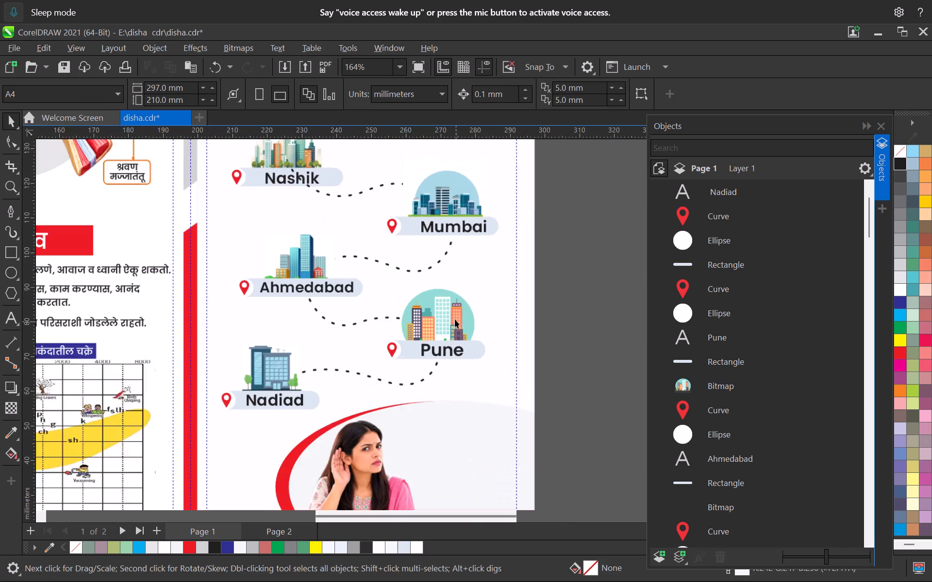
Reduce the Pune buildings bitmap to about 22.4 mm square and nudge it left to sit centred behind the label.
scroll(455, 319, "up", 4)
left_click(443, 312)
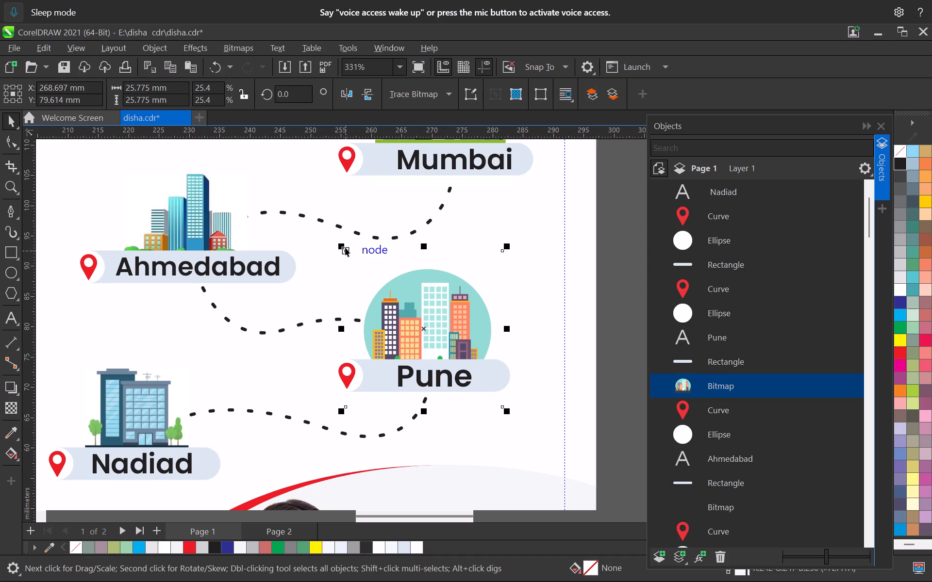
left_click_drag(342, 245, 354, 265)
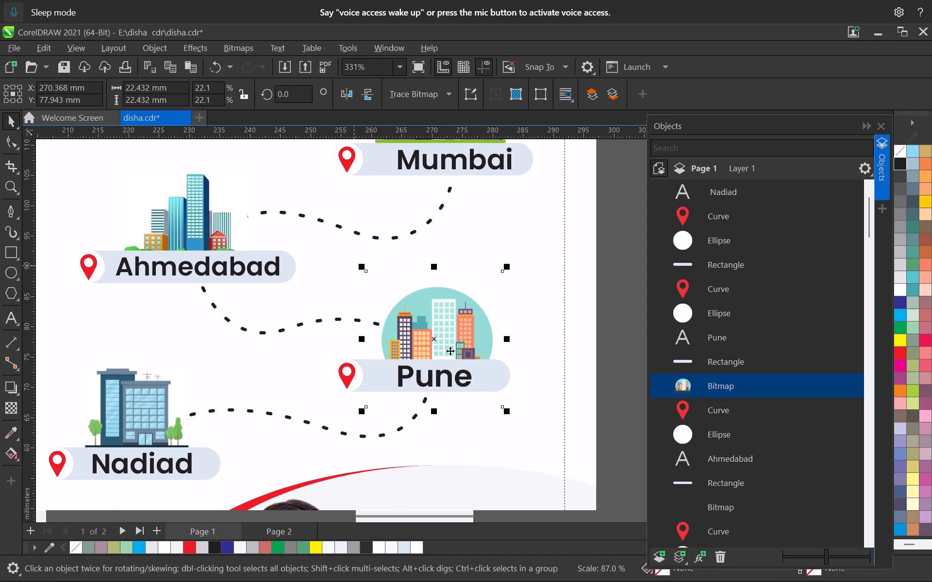
scroll(450, 351, "up", 2)
key("Left")
key("Left")
key("Left")
key("Left")
key("Left")
key("Left")
key("Left")
key("Left")
key("Left")
key("Left")
key("Left")
key("Left")
key("Left")
key("Left")
key("Left")
key("Left")
key("Left")
key("Left")
key("Left")
key("Left")
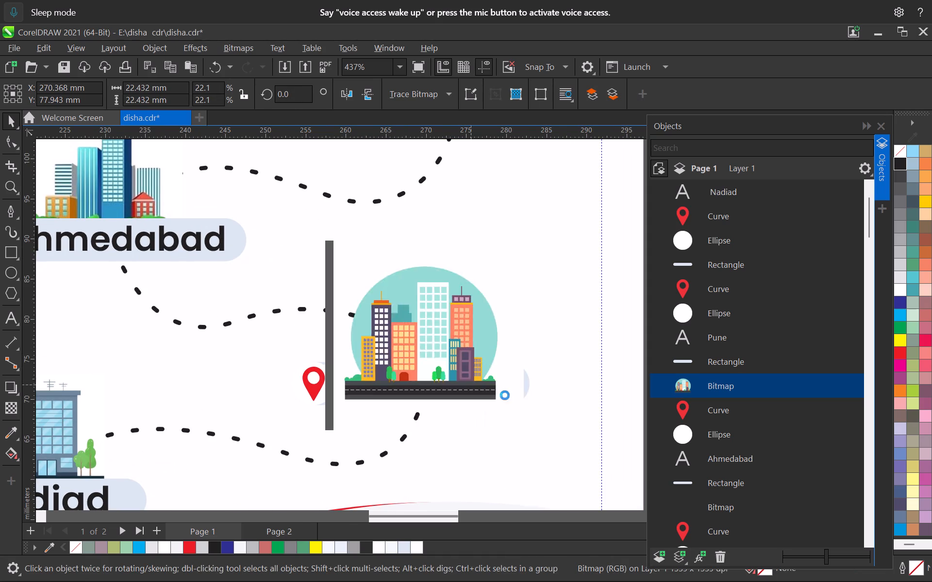
left_click(545, 338)
scroll(527, 339, "down", 9)
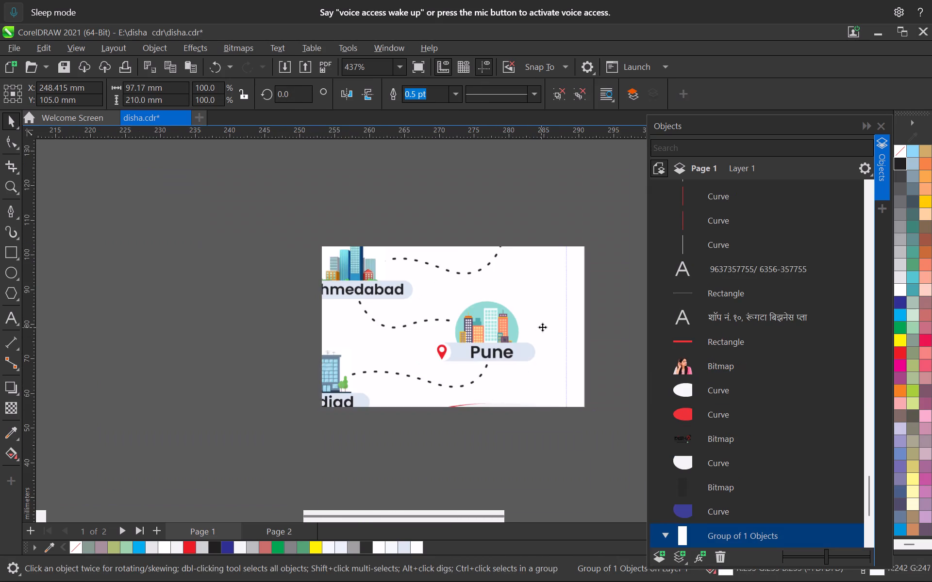
Deselect the current object and save the brochure with the new Pune illustration.
scroll(542, 327, "down", 5)
scroll(544, 373, "down", 3)
left_click(593, 339)
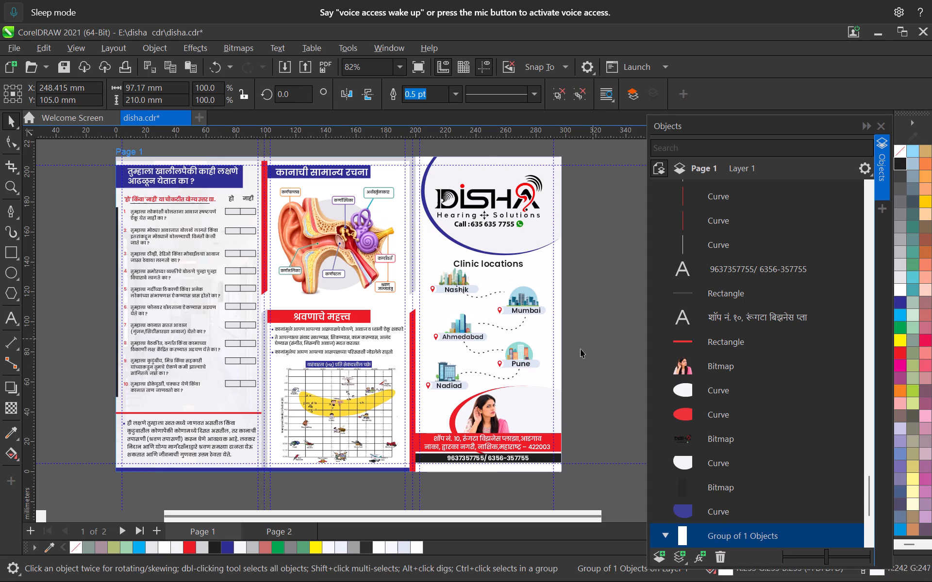
scroll(466, 421, "up", 6)
middle_click_drag(466, 357, 405, 478)
scroll(405, 478, "up", 5)
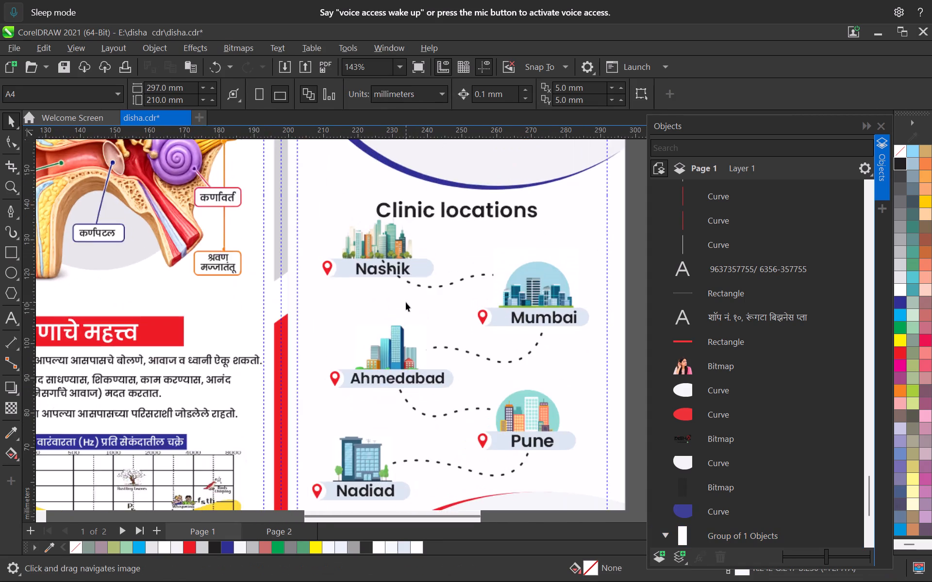
scroll(406, 302, "up", 1)
key("ctrl+s")
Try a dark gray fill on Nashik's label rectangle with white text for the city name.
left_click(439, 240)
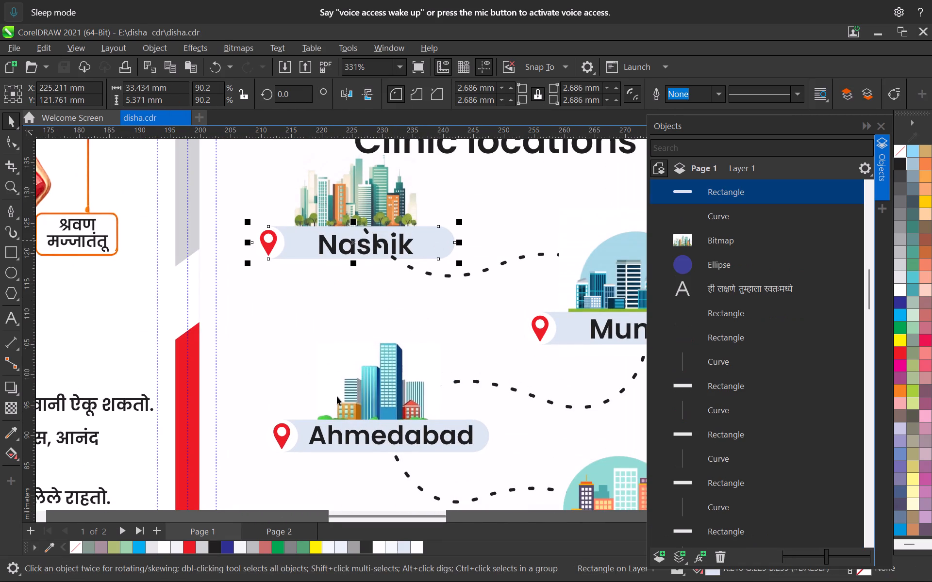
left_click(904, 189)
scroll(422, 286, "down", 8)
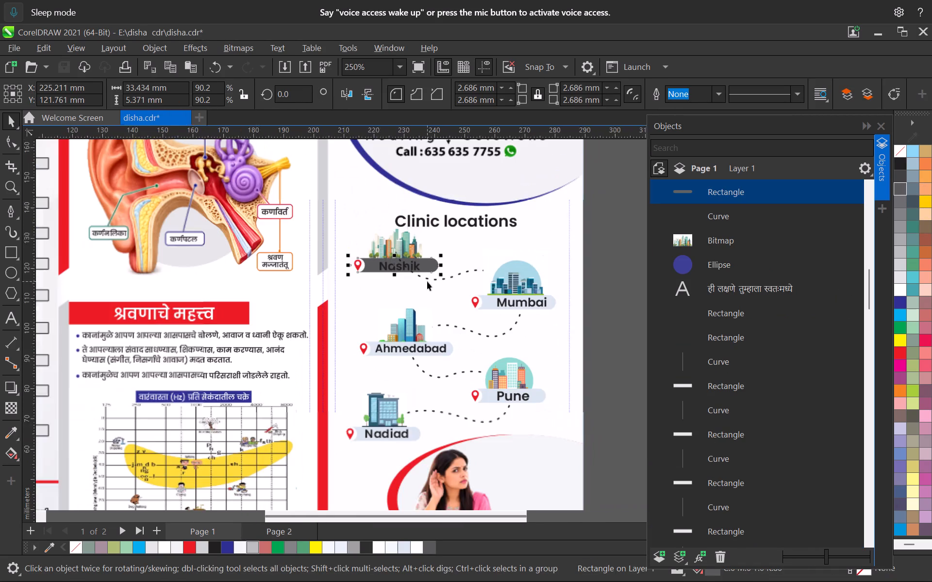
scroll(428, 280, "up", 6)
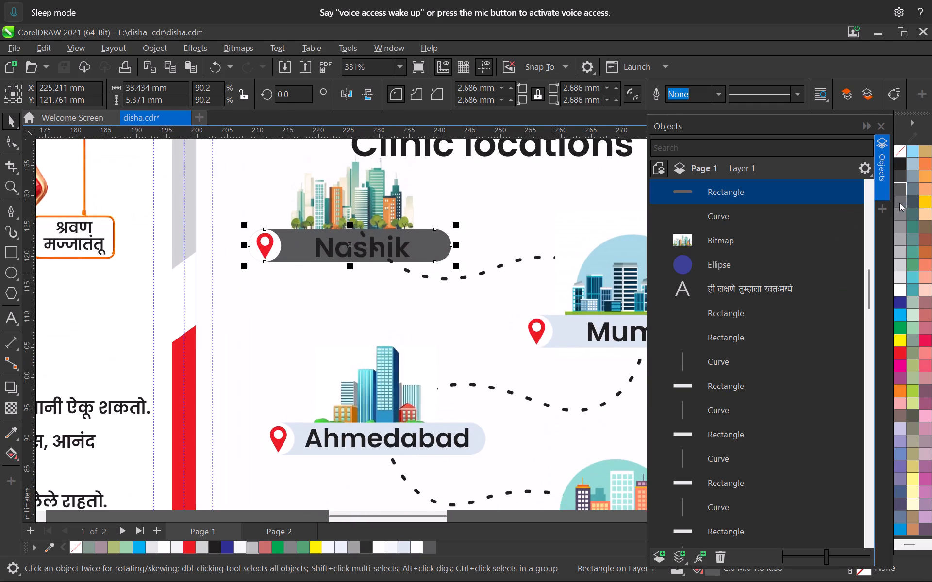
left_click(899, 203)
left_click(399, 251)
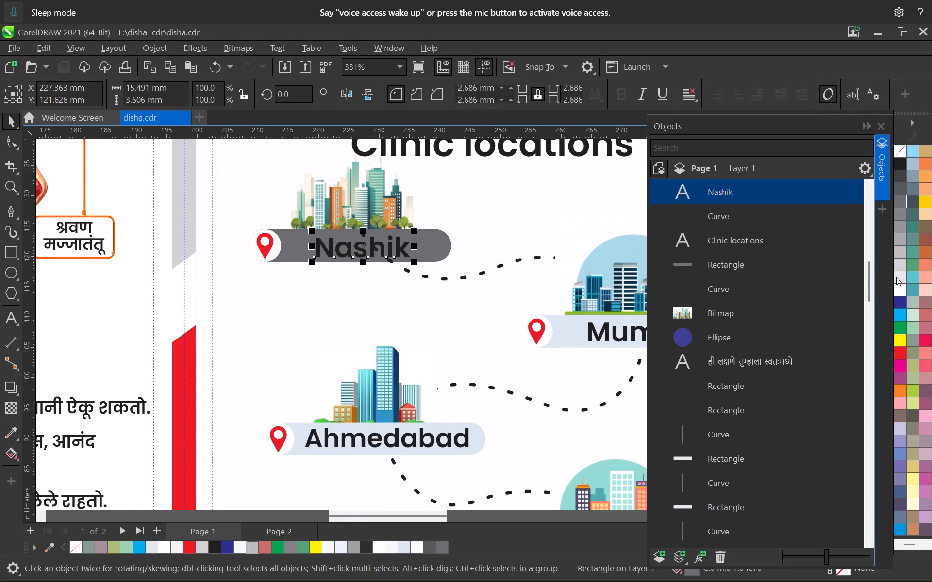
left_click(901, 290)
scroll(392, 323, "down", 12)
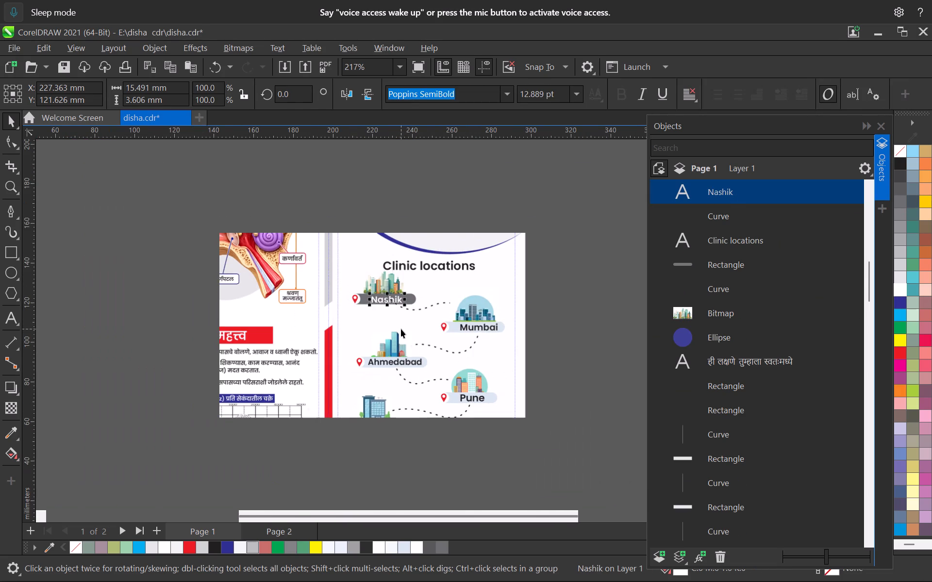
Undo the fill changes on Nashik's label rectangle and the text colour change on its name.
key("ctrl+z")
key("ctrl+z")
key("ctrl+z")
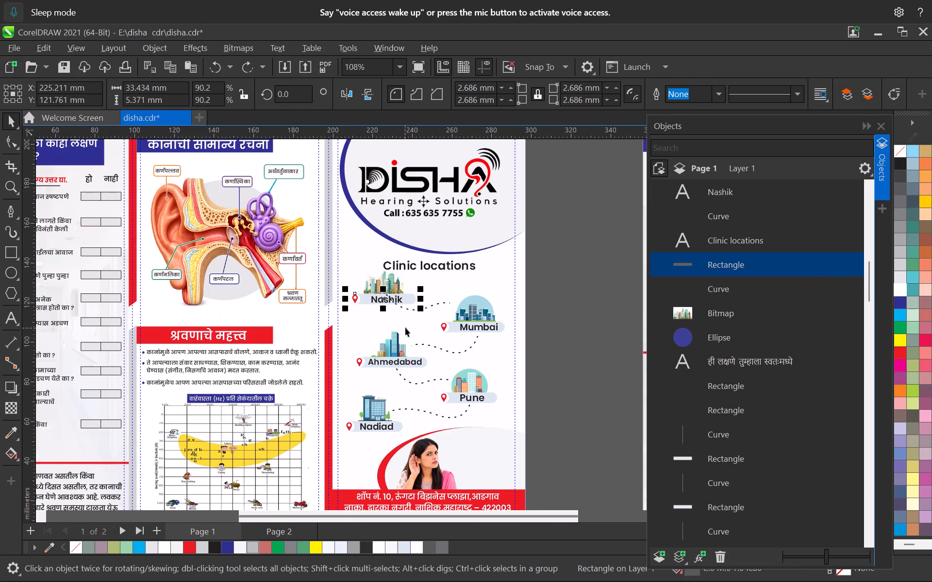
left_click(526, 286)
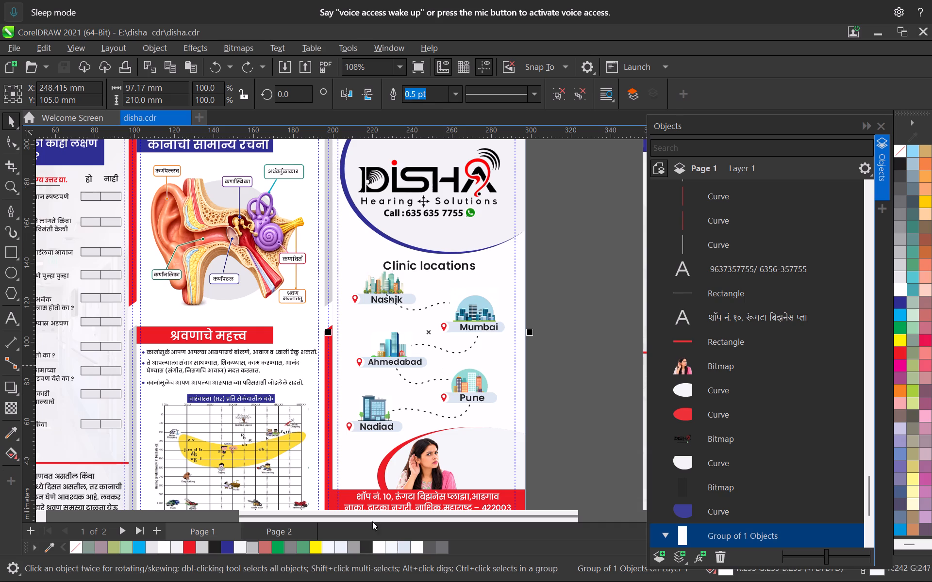
Crop about 2.5 mm off the right side of Ahmedabad's buildings bitmap by shifting its two right-hand nodes inward with the Shape tool.
scroll(564, 443, "down", 5)
scroll(455, 377, "up", 13)
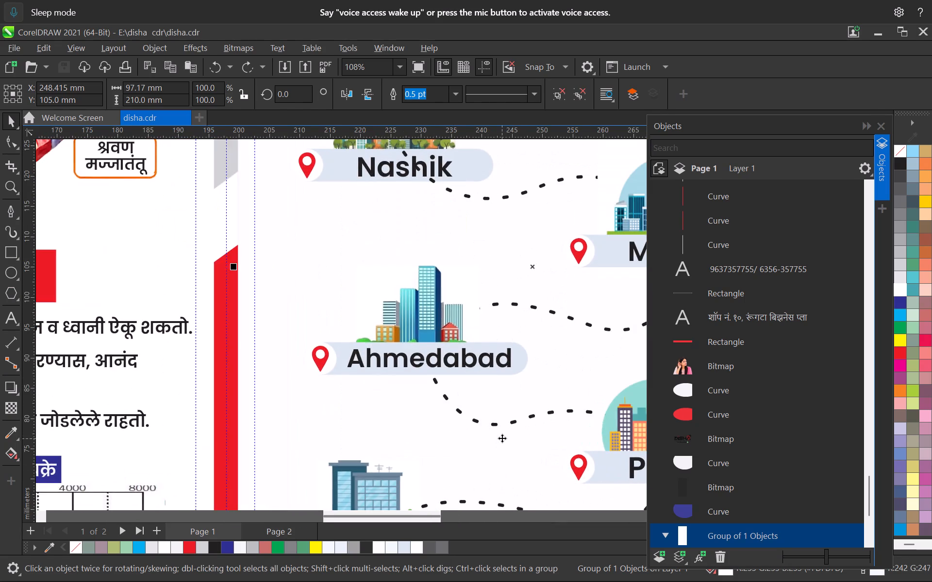
scroll(502, 438, "down", 5)
scroll(500, 478, "up", 7)
middle_click_drag(529, 333, 524, 337)
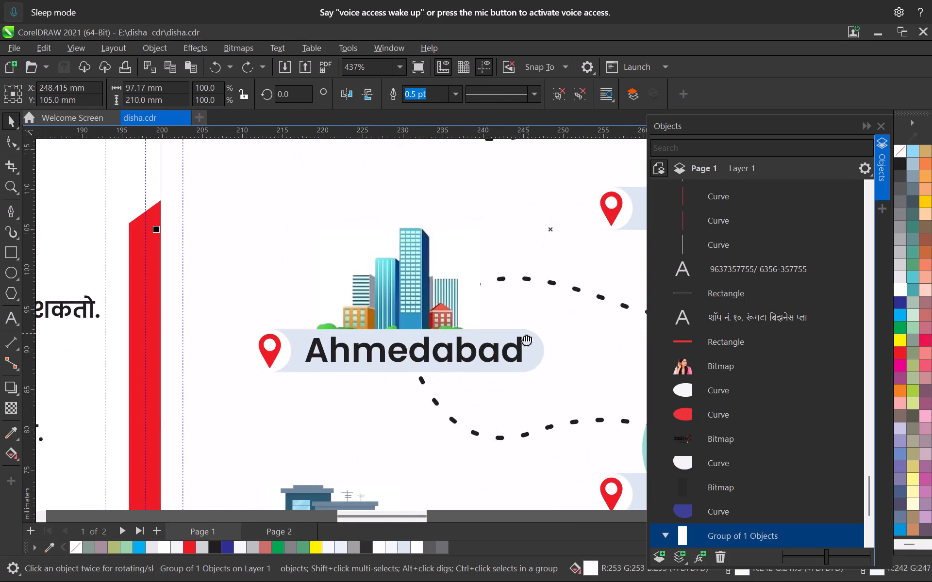
middle_click_drag(524, 337, 422, 423)
left_click(447, 374)
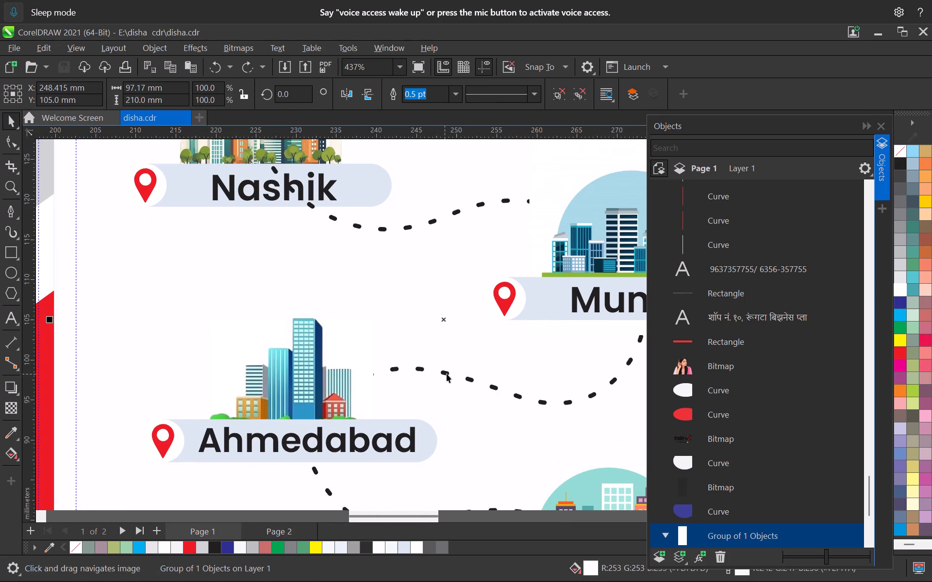
left_click(326, 400)
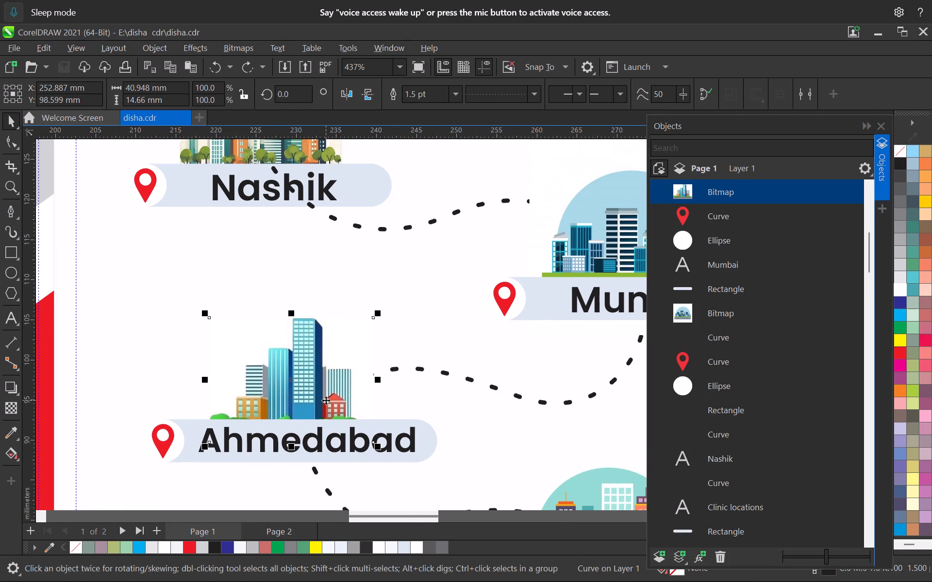
left_click(17, 145)
scroll(342, 394, "up", 5)
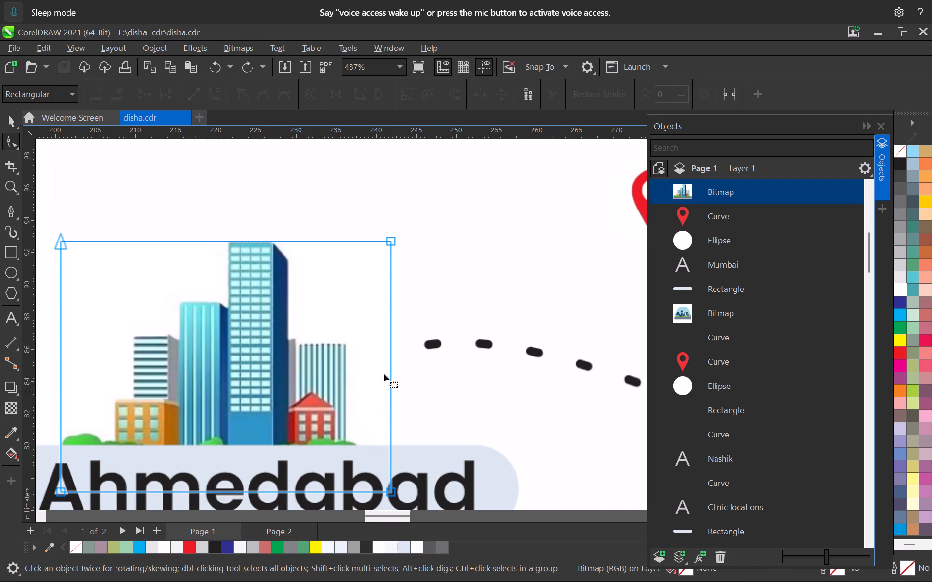
left_click_drag(346, 221, 457, 458)
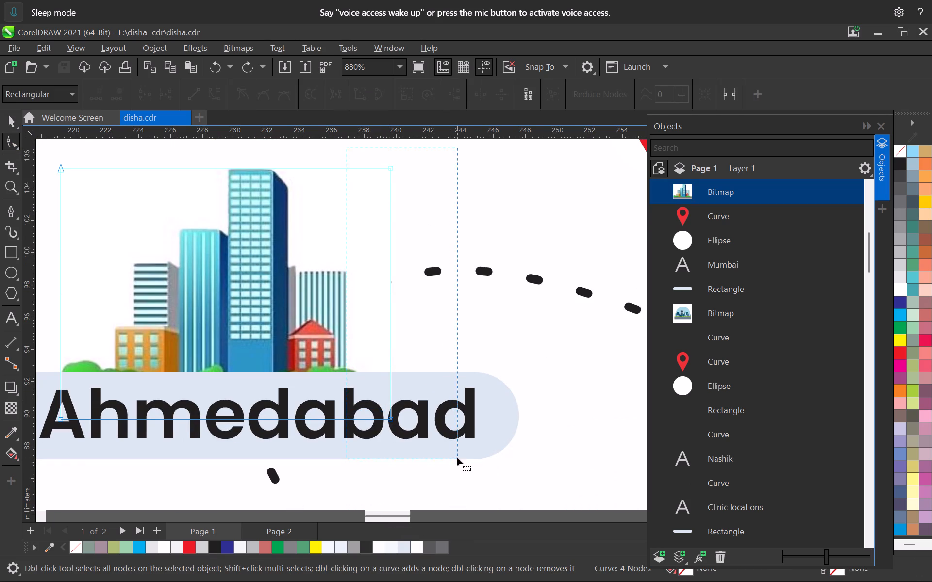
left_click_drag(457, 458, 457, 458)
key("Left")
key("Left")
key("Left")
key("Left")
key("Left")
key("Left")
key("Left")
key("Left")
key("Left")
key("Left")
key("Left")
key("Left")
key("Left")
key("Left")
key("Left")
key("Left")
key("Left")
key("Left")
key("Left")
key("Left")
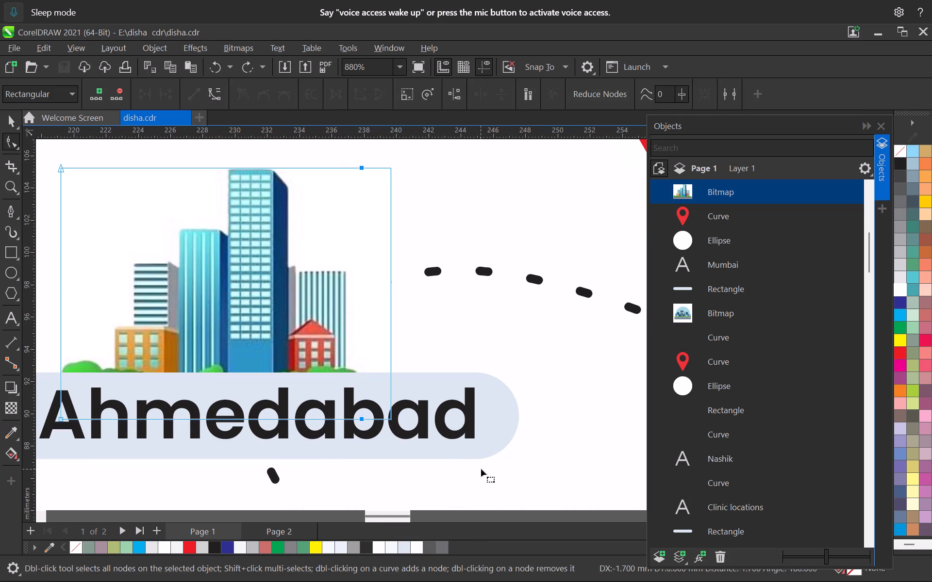
key("Left")
key("Left")
scroll(403, 312, "down", 8)
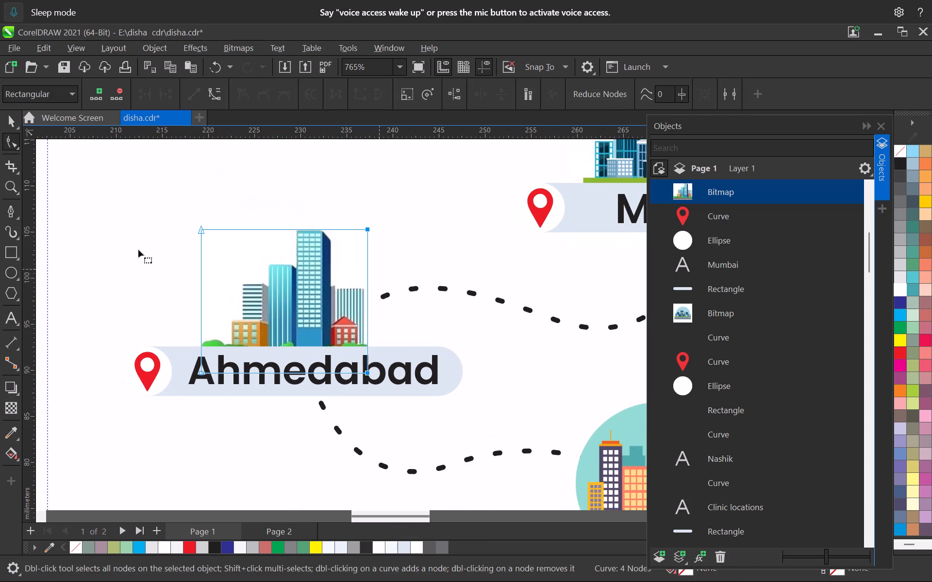
left_click(17, 131)
left_click(10, 117)
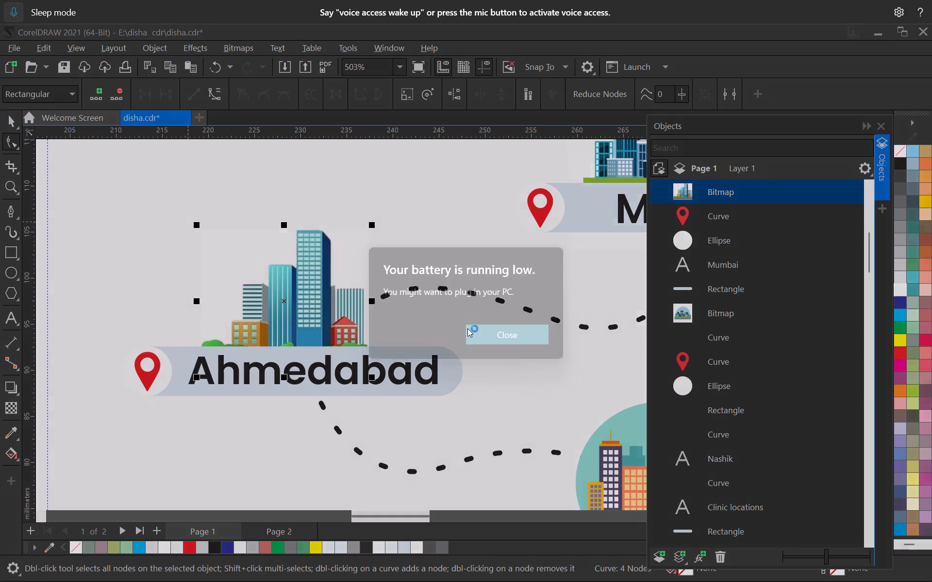
left_click(493, 330)
left_click(525, 384)
Save the brochure with the cropped Ahmedabad bitmap.
key("ctrl+s")
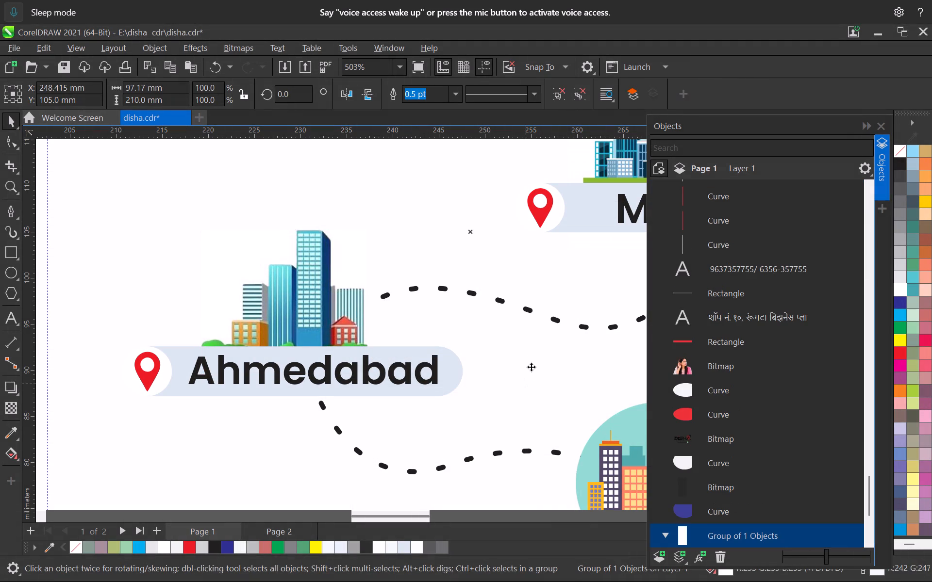
Nudge the "Clinic locations" heading about 1.3 mm to the right and 0.3 mm up, above the location map.
scroll(533, 358, "down", 4)
middle_click_drag(540, 353, 494, 343)
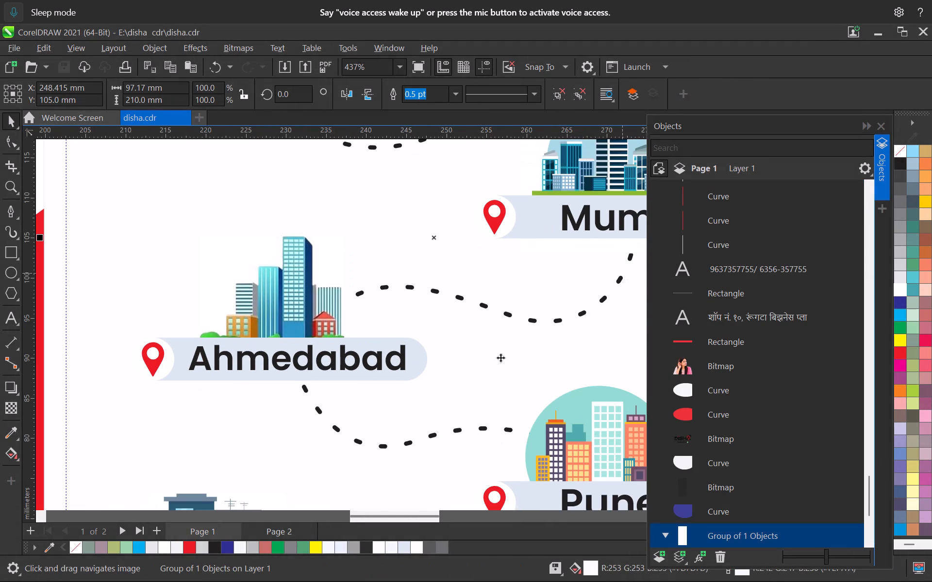
scroll(519, 343, "down", 4)
scroll(438, 332, "up", 2)
scroll(439, 331, "down", 2)
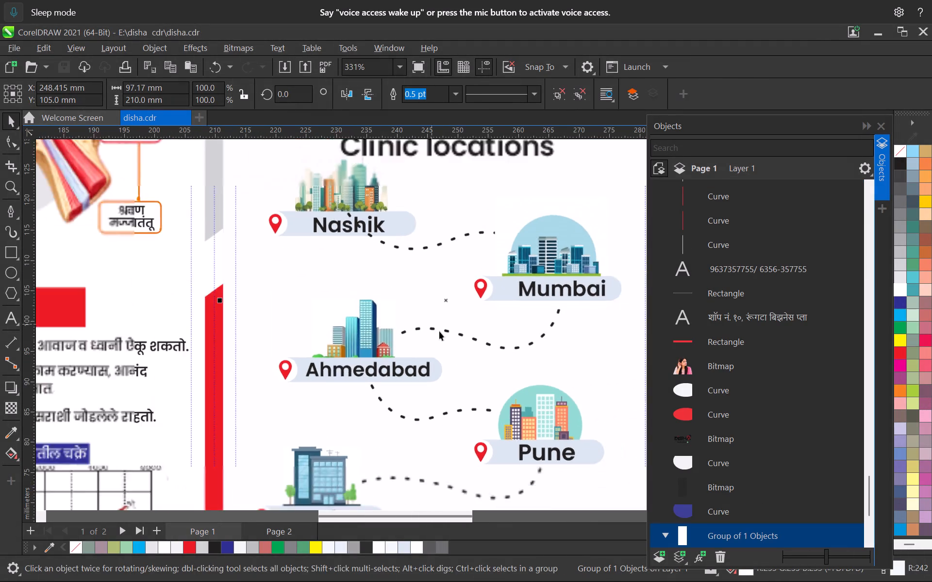
scroll(439, 331, "down", 11)
left_click(549, 369)
scroll(309, 436, "up", 1)
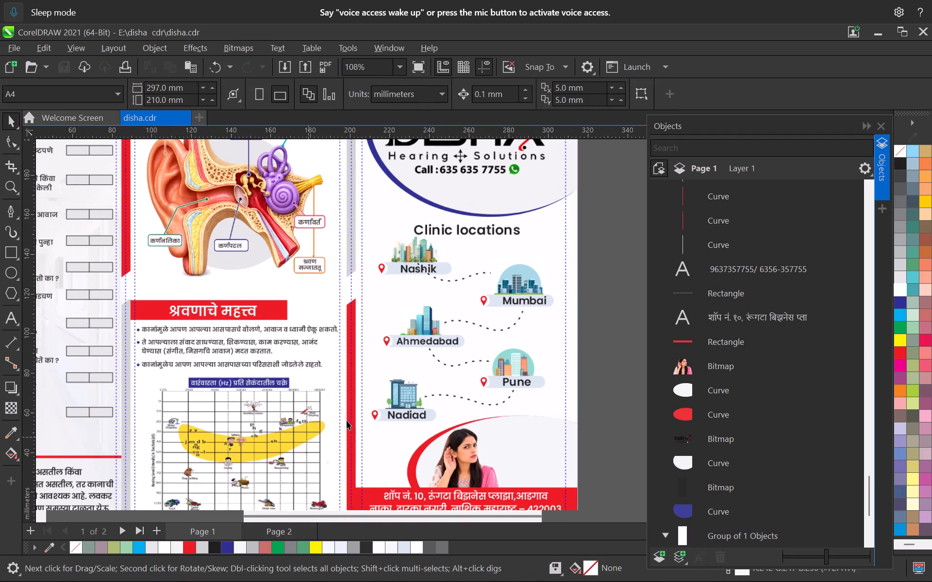
middle_click_drag(429, 354, 342, 406)
scroll(376, 324, "up", 1)
scroll(380, 316, "down", 1)
scroll(383, 312, "up", 1)
left_click(388, 278)
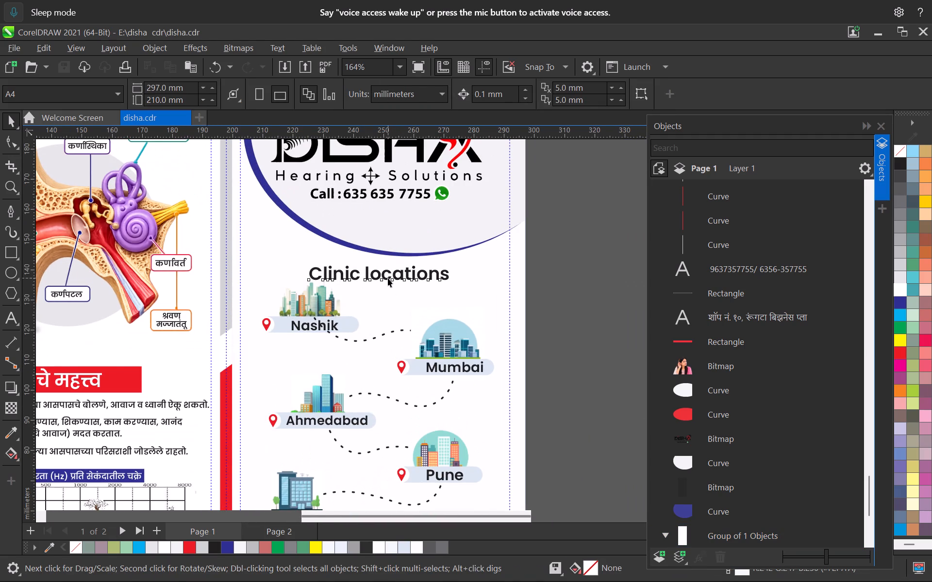
scroll(390, 281, "down", 2)
scroll(396, 288, "up", 4)
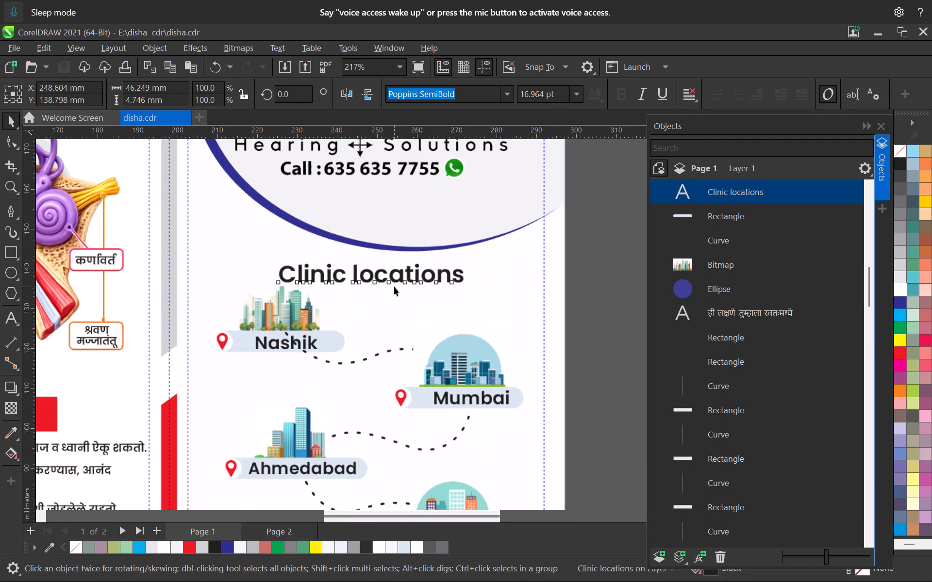
key("Right")
key("Right")
key("Right")
key("Right")
key("Right")
key("Right")
key("Right")
key("Right")
key("Right")
key("Right")
key("Right")
key("Right")
key("Right")
key("Right")
key("Right")
key("Right")
key("Right")
key("Right")
key("Right")
key("Right")
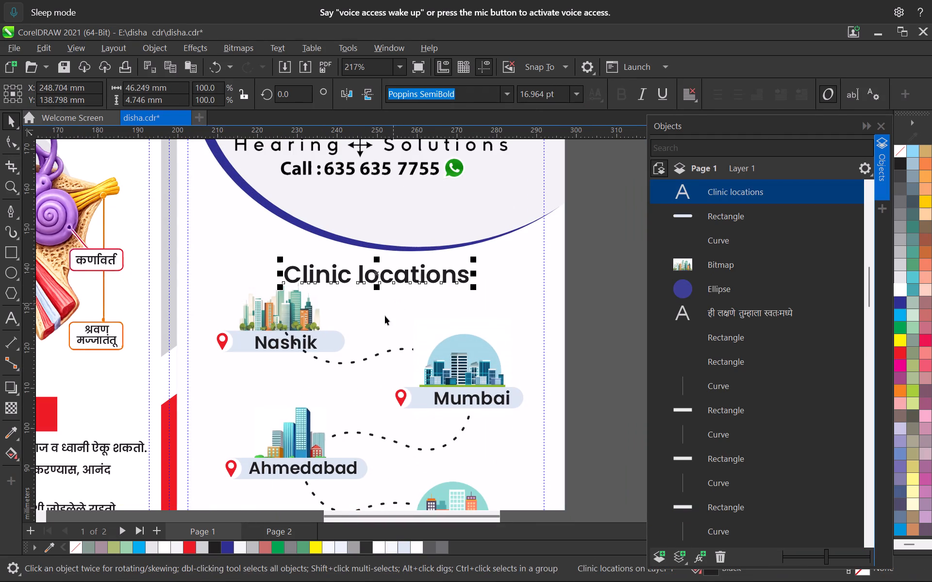
key("Up")
key("Up")
key("Up")
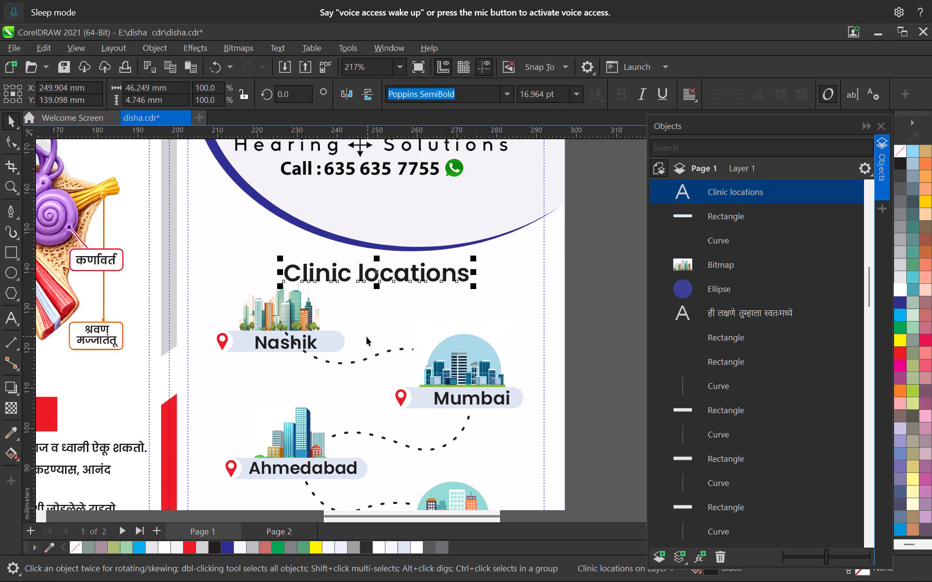
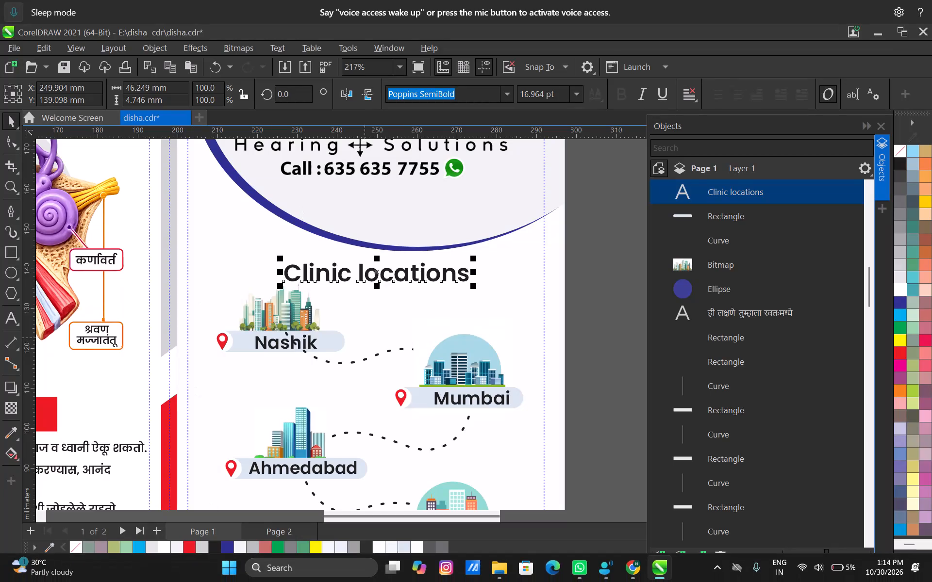
Switch from the brochure to the Chrome window with the PNG images website.
key("alt+Tab")
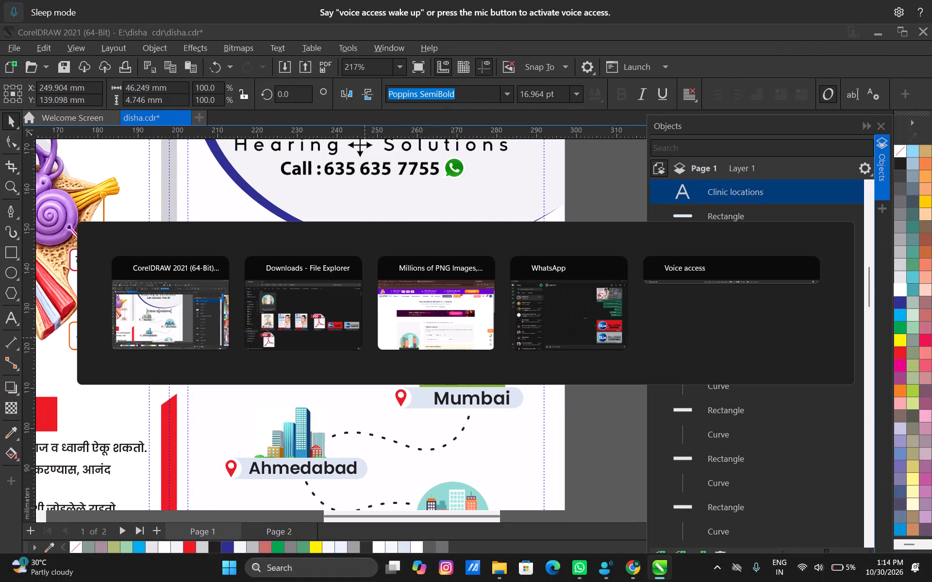
key("alt+Tab")
key("alt+Tab")
key("alt+Tab")
key("alt+Tab")
key("alt+Tab")
key("alt+Tab")
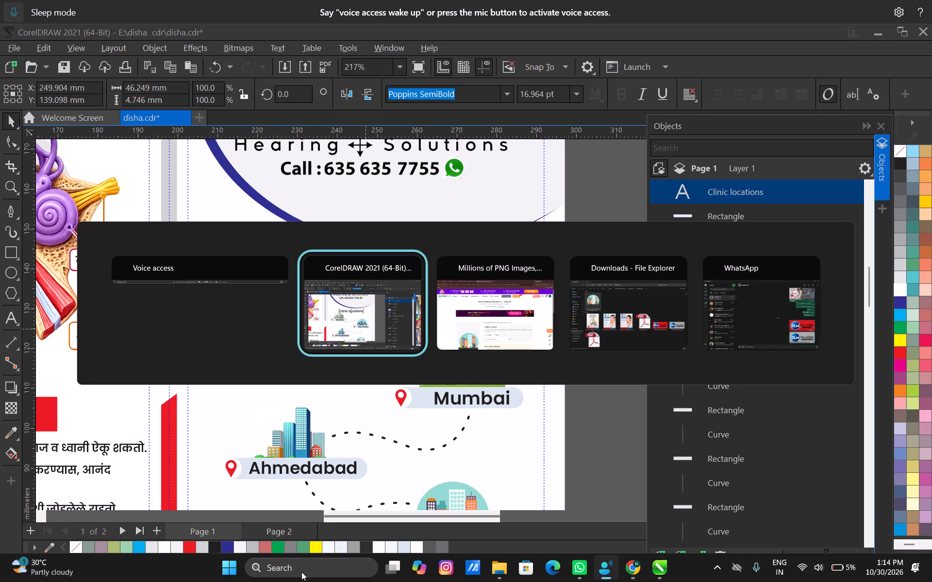
key("Tab")
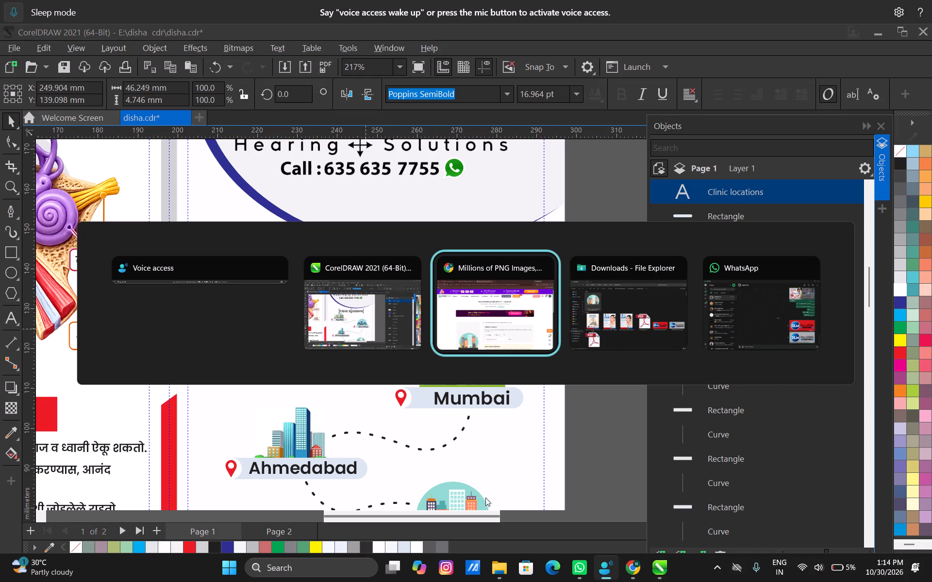
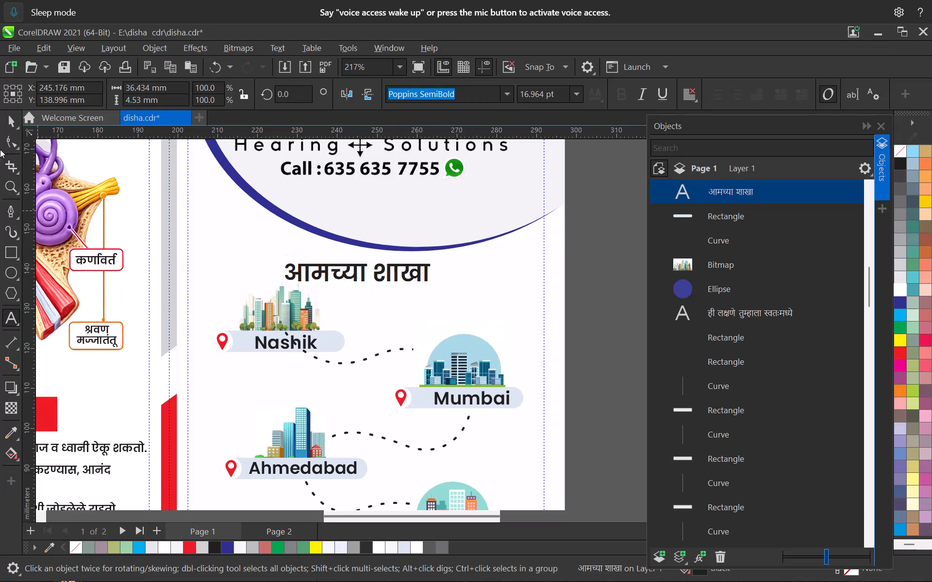
Nudge the address and phone number bands, together with their texts, slightly down at the bottom of the cover panel.
left_click(13, 125)
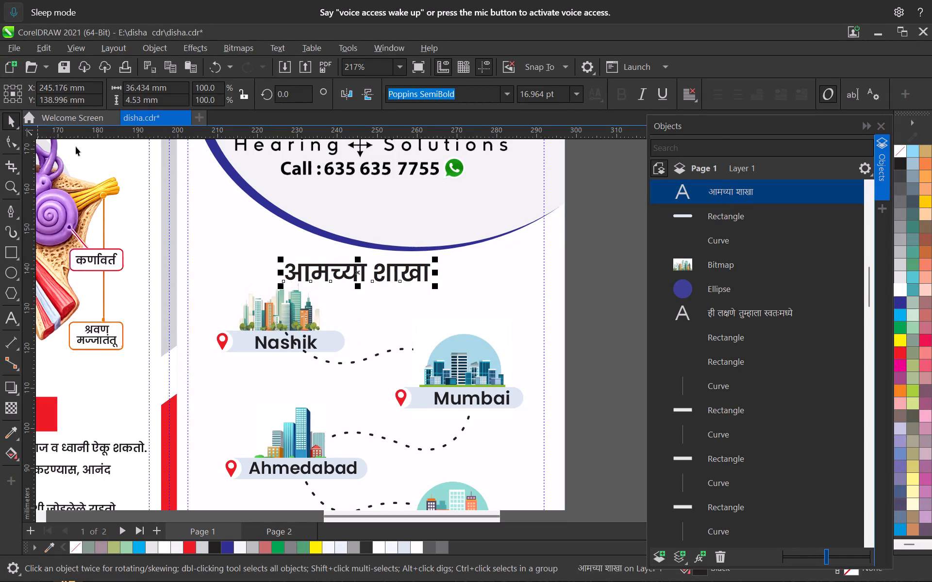
scroll(318, 269, "down", 8)
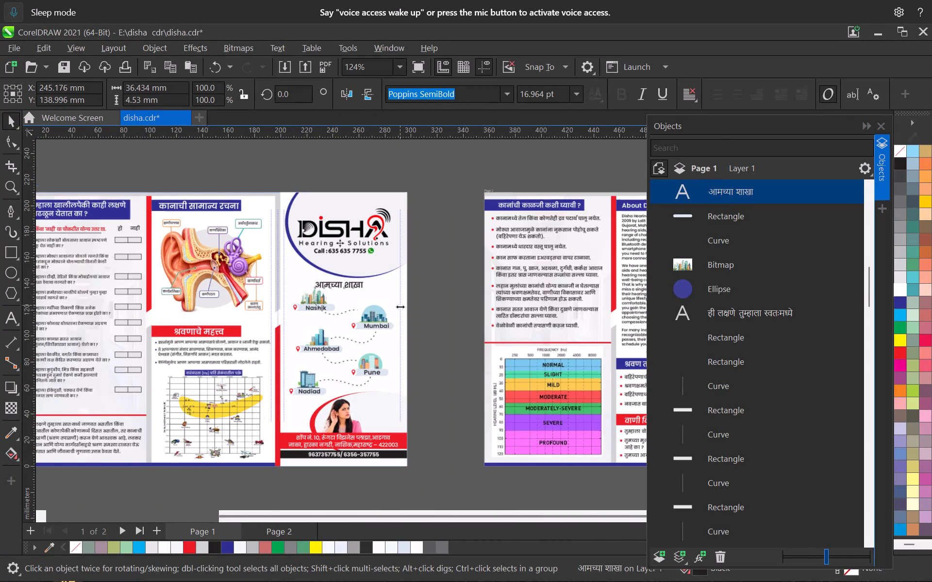
scroll(345, 437, "up", 3)
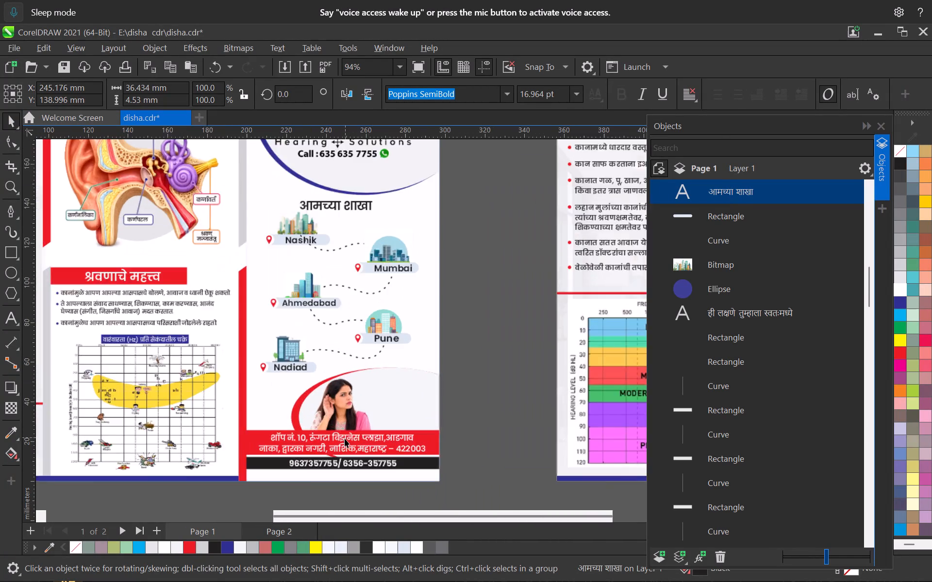
scroll(345, 438, "up", 4)
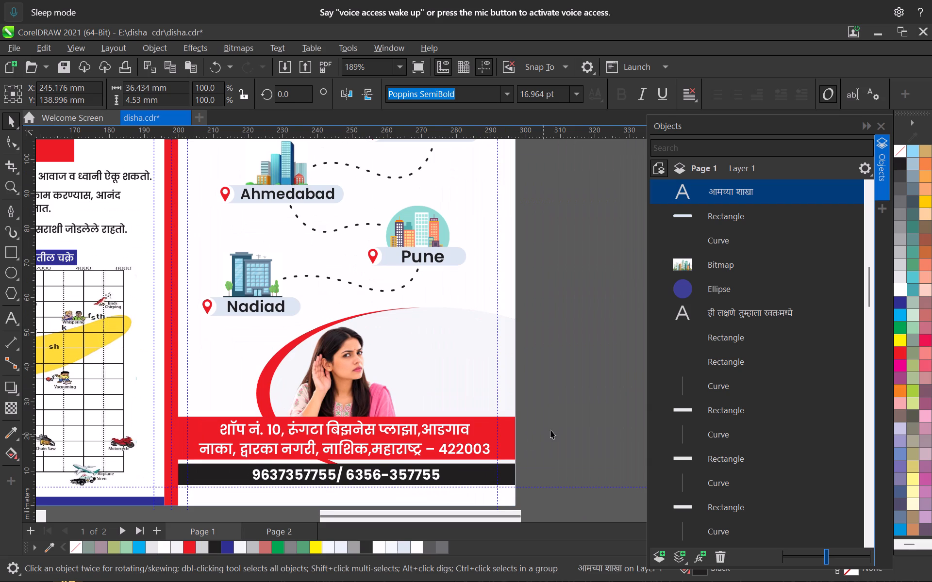
left_click(556, 425)
left_click_drag(557, 398, 133, 488)
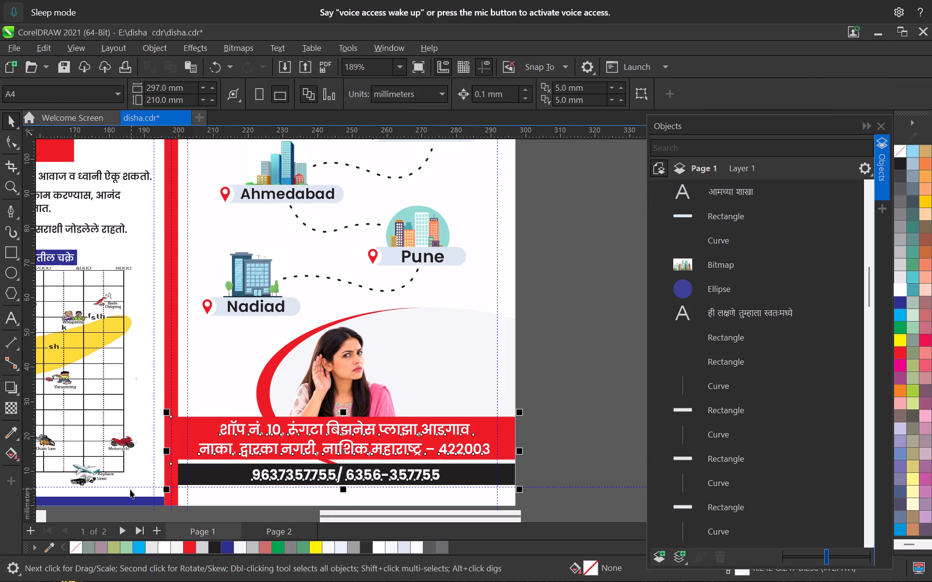
key("Down")
key("Down")
key("Down")
key("Down")
key("Down")
key("Down")
key("Down")
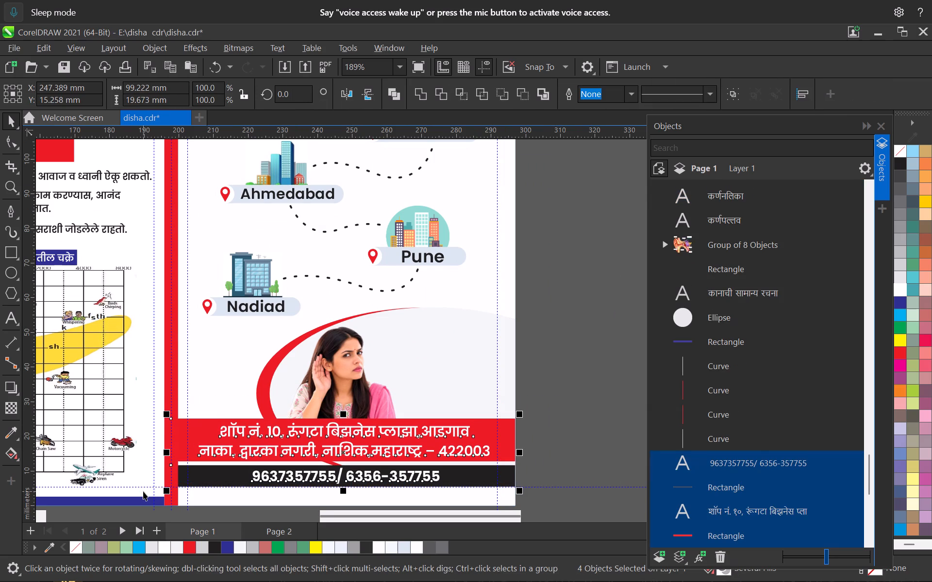
left_click(568, 373)
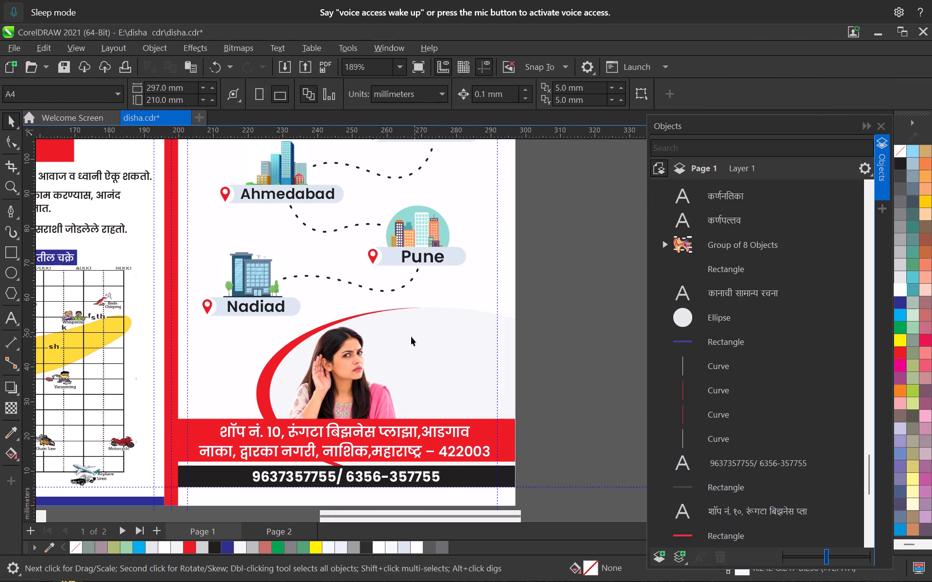
Move the light curve and red curve behind the listening woman down by about 4 mm together.
left_click(411, 337)
scroll(455, 332, "up", 4)
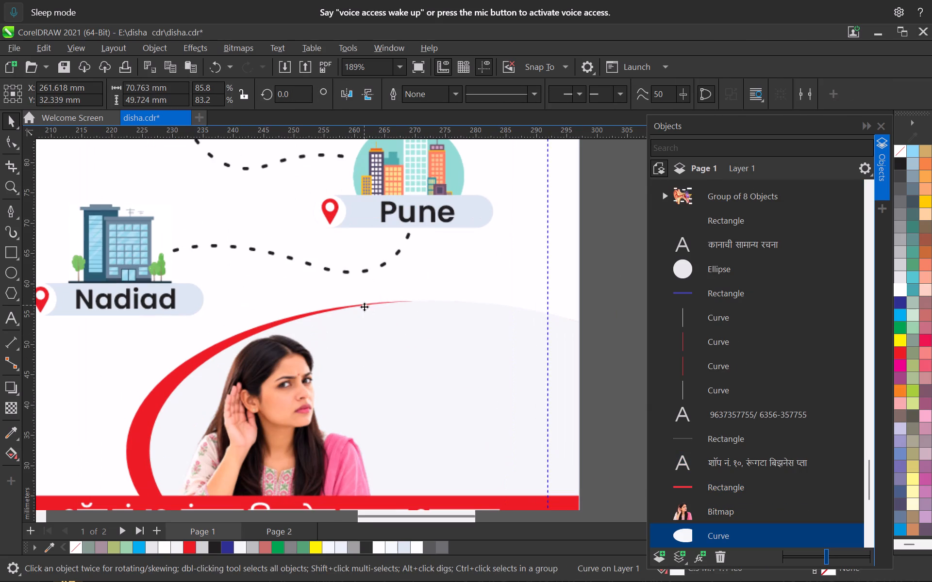
left_click(287, 318, "shift")
scroll(284, 319, "down", 8)
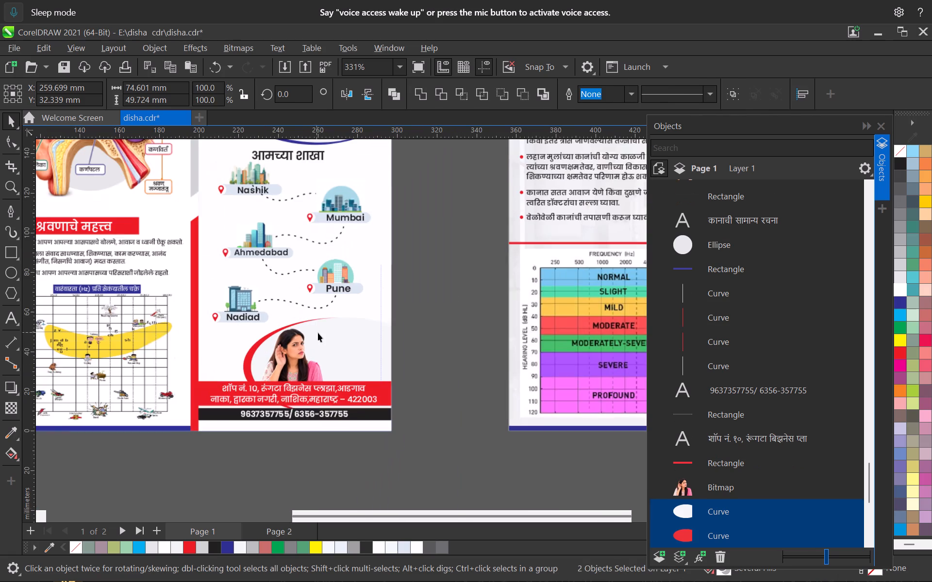
key("Down")
key("Down")
key("Down")
key("Down")
key("Down")
key("Down")
key("Down")
key("Down")
key("Down")
key("Down")
key("Down")
key("Down")
key("Down")
key("Down")
key("Down")
key("Down")
key("Down")
key("Down")
key("Down")
key("Down")
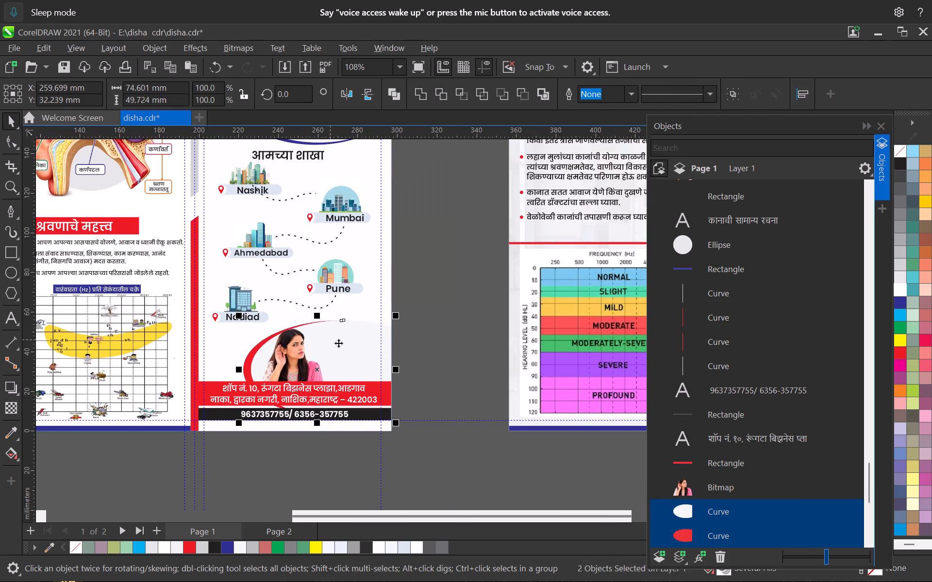
key("Up")
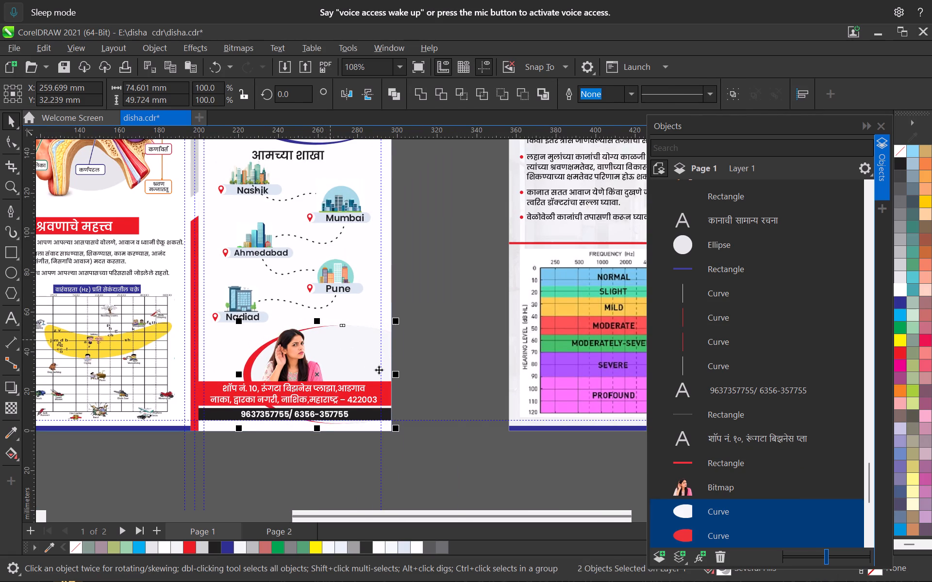
key("Up")
Shorten the two curves behind the woman from their lower edge to a height of about 39.5 mm.
scroll(322, 436, "up", 8)
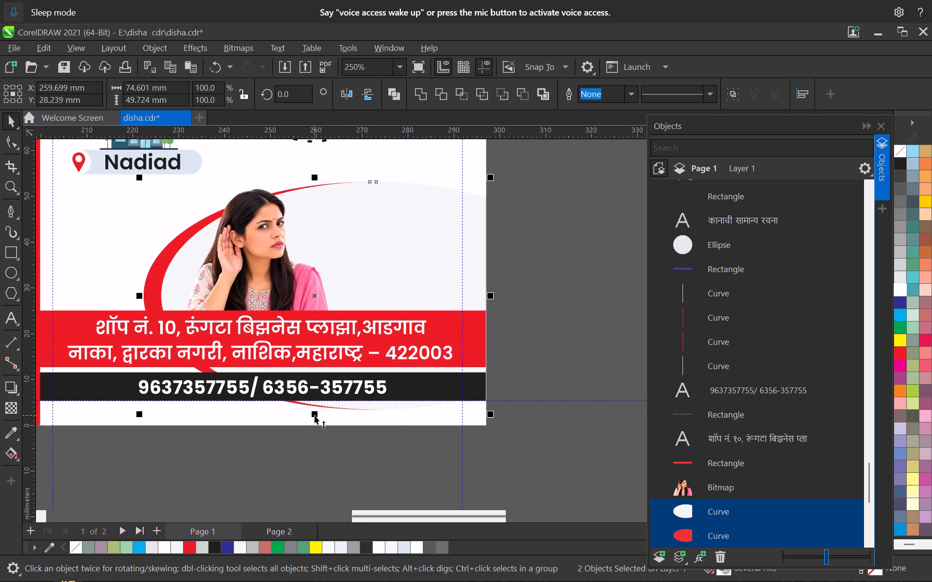
left_click_drag(315, 415, 314, 368)
scroll(332, 356, "down", 3)
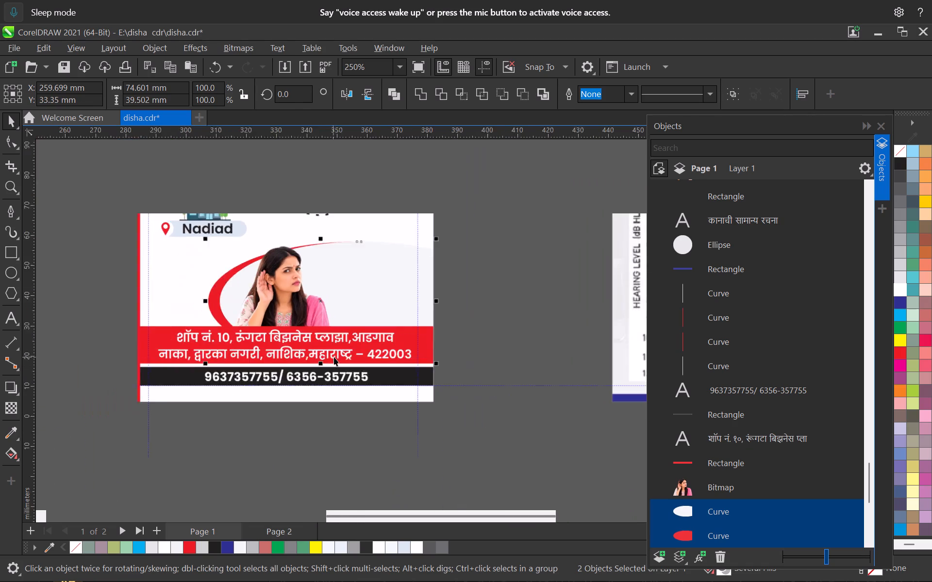
scroll(334, 357, "down", 5)
left_click(446, 308)
Move all five clinic locations with their illustrations, pins, labels and dotted routes down by about 2.5 mm together.
middle_click_drag(313, 279, 324, 327)
scroll(323, 329, "up", 3)
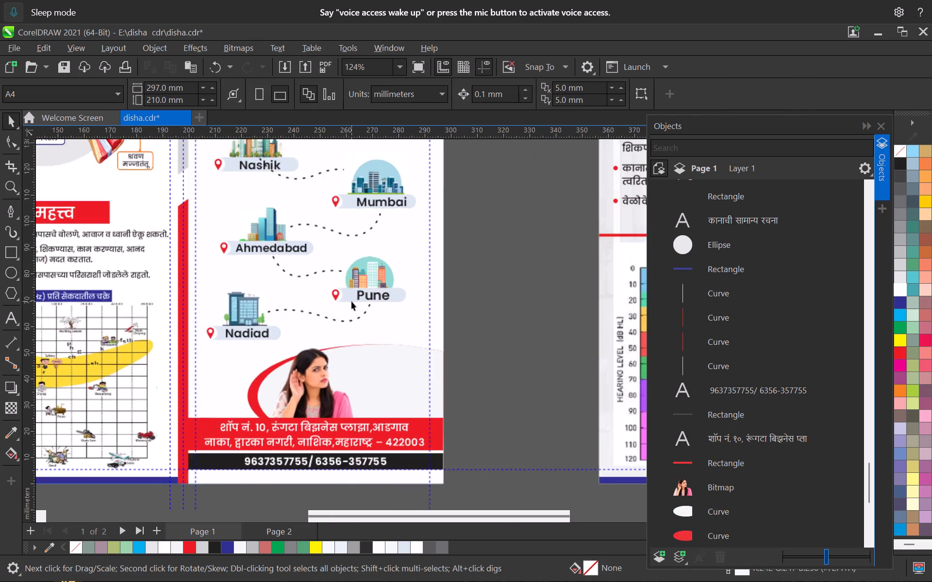
middle_click_drag(352, 304, 382, 404)
scroll(382, 404, "down", 3)
left_click_drag(463, 287, 284, 429)
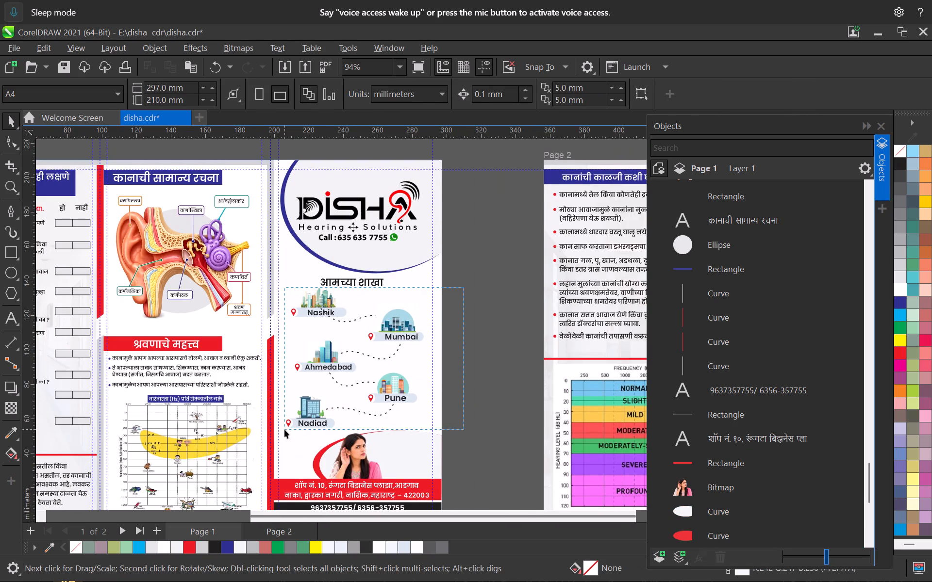
left_click_drag(284, 429, 278, 434)
scroll(324, 319, "up", 6)
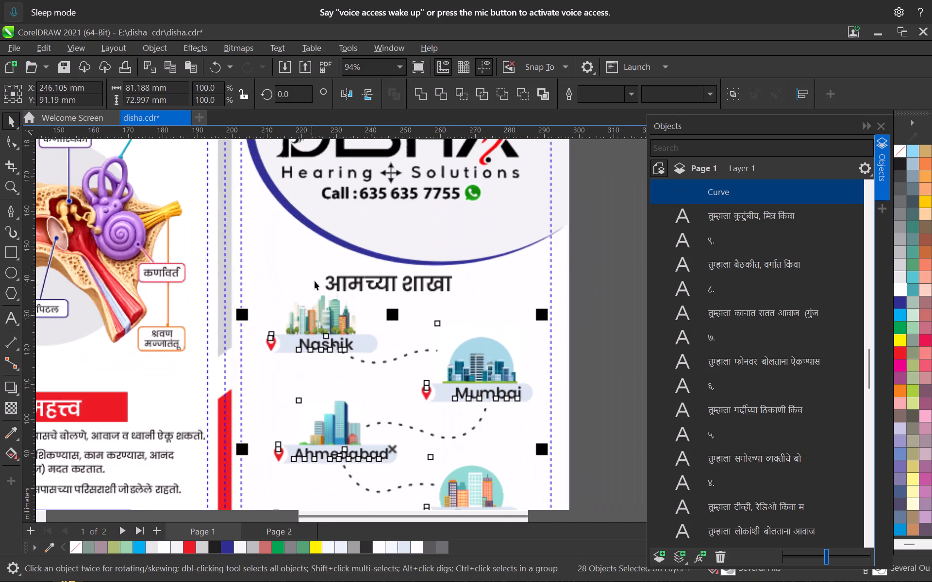
left_click(320, 313, "shift")
scroll(323, 313, "down", 11)
key("Down")
key("Down")
key("Down")
key("Down")
key("Down")
key("Down")
key("Down")
key("Down")
key("Down")
key("Down")
key("Down")
key("Down")
key("Down")
key("Down")
key("Down")
key("Down")
key("Down")
key("Down")
key("Down")
key("Down")
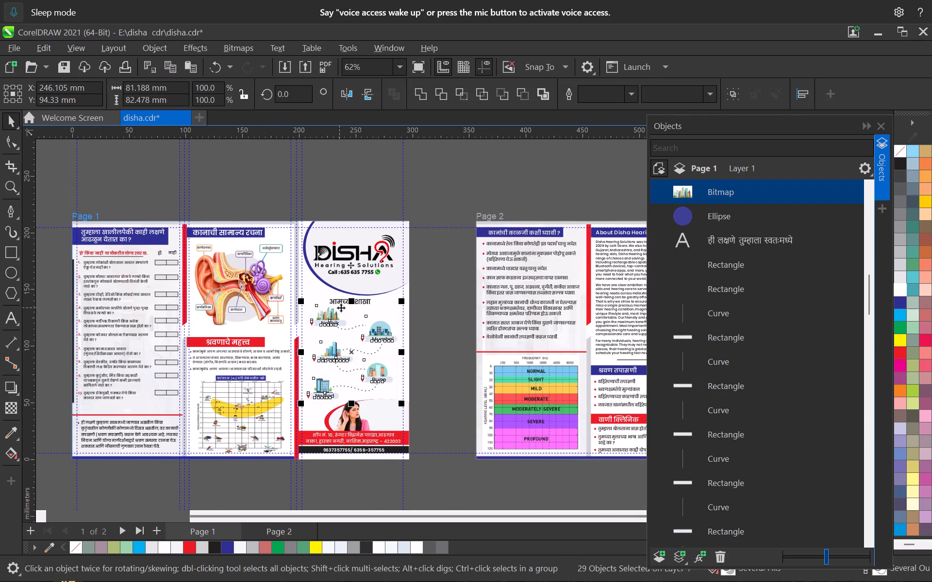
key("Down")
key("Down")
key("Down")
key("Down")
key("Down")
key("Down")
key("Down")
key("Down")
key("Down")
key("Down")
key("Down")
key("Down")
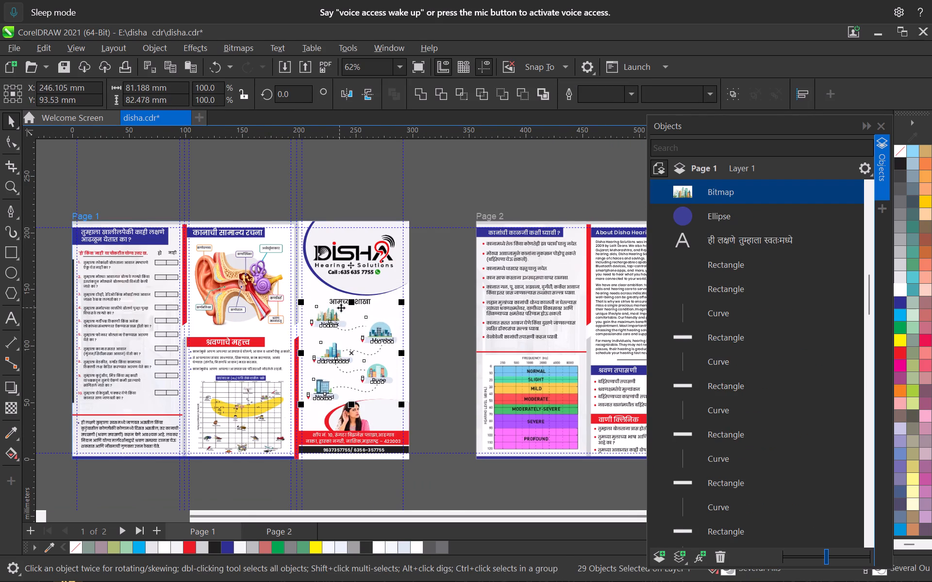
Move the heading आमच्या शाखा 3 mm to the right and 0.6 mm down above the clinic locations.
scroll(341, 307, "up", 11)
left_click(349, 294)
key("Right")
key("Right")
key("Right")
key("Right")
key("Right")
key("Right")
key("Right")
key("Right")
key("Right")
key("Right")
key("Right")
key("Right")
key("Right")
key("Right")
key("Right")
key("Right")
key("Right")
key("Right")
key("Right")
key("Right")
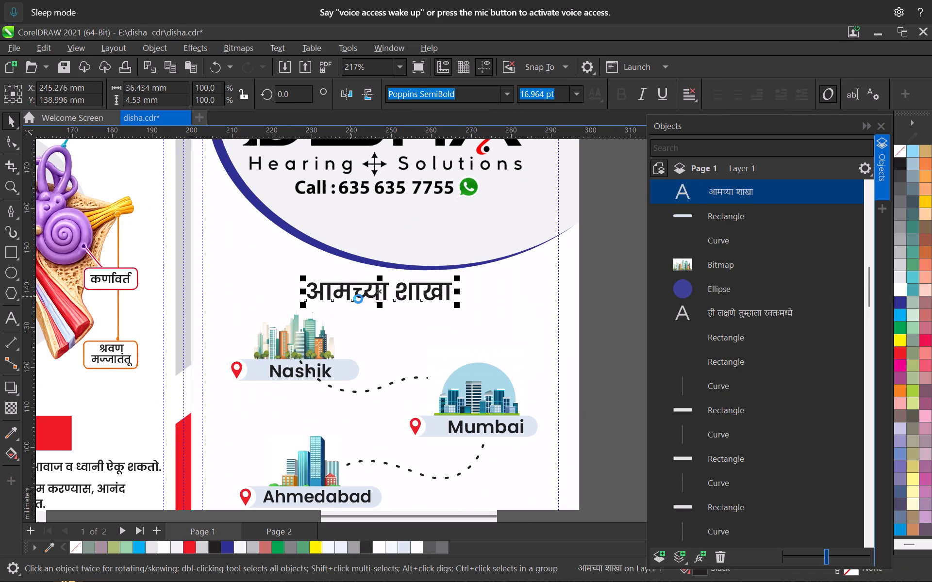
key("Down")
key("Down")
key("Down")
key("Down")
key("Down")
key("Down")
key("Down")
key("Down")
key("Down")
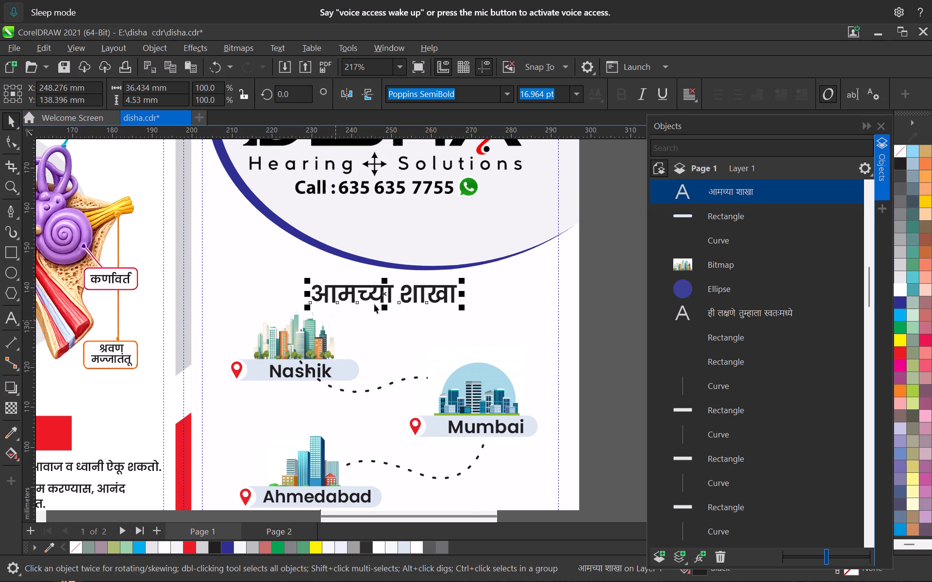
Shorten the light curve and blue curve behind the DISHA logo from their lower edge to a height of about 62.4 mm.
scroll(446, 346, "up", 3)
middle_click_drag(392, 291, 401, 406)
scroll(469, 318, "down", 4)
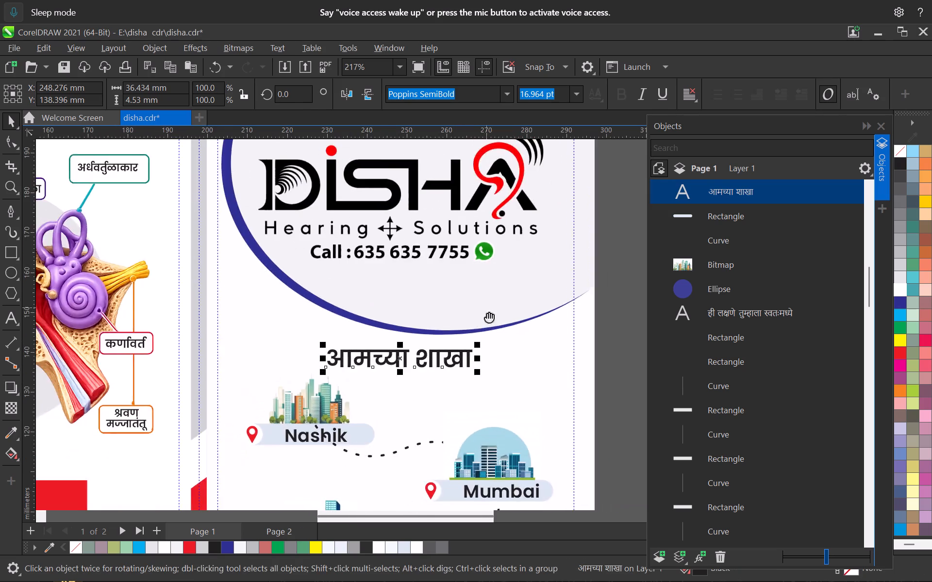
middle_click_drag(488, 311, 449, 372)
scroll(448, 372, "down", 3)
scroll(464, 360, "up", 1)
scroll(465, 360, "down", 1)
scroll(465, 360, "up", 3)
left_click(508, 346)
scroll(249, 386, "up", 3)
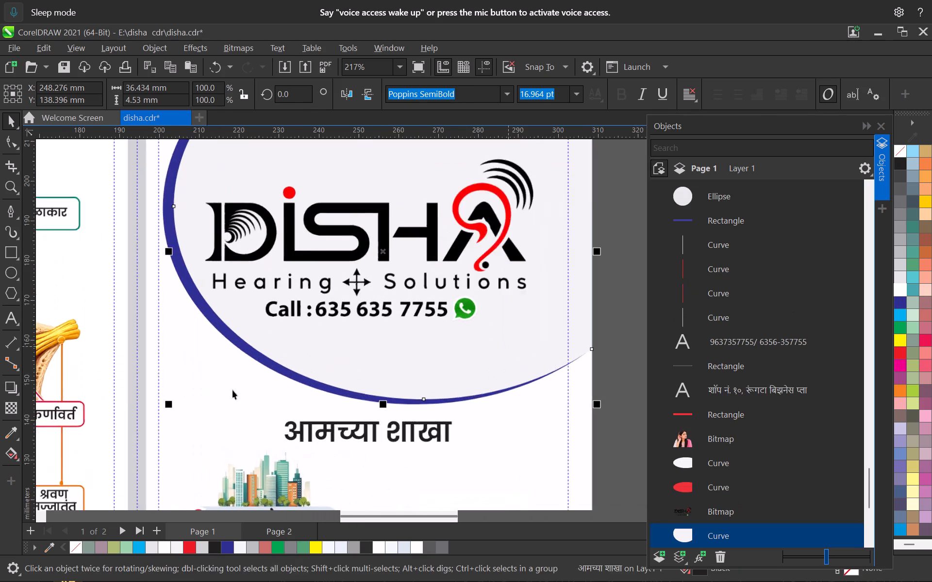
scroll(233, 390, "up", 3)
left_click(297, 346, "shift")
scroll(363, 371, "down", 7)
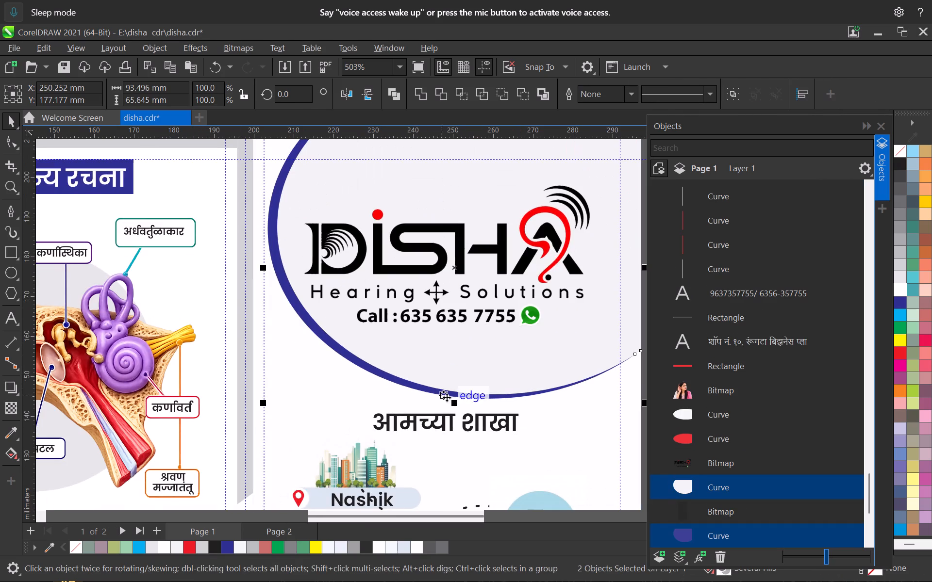
left_click_drag(451, 400, 446, 375)
key("ctrl+z")
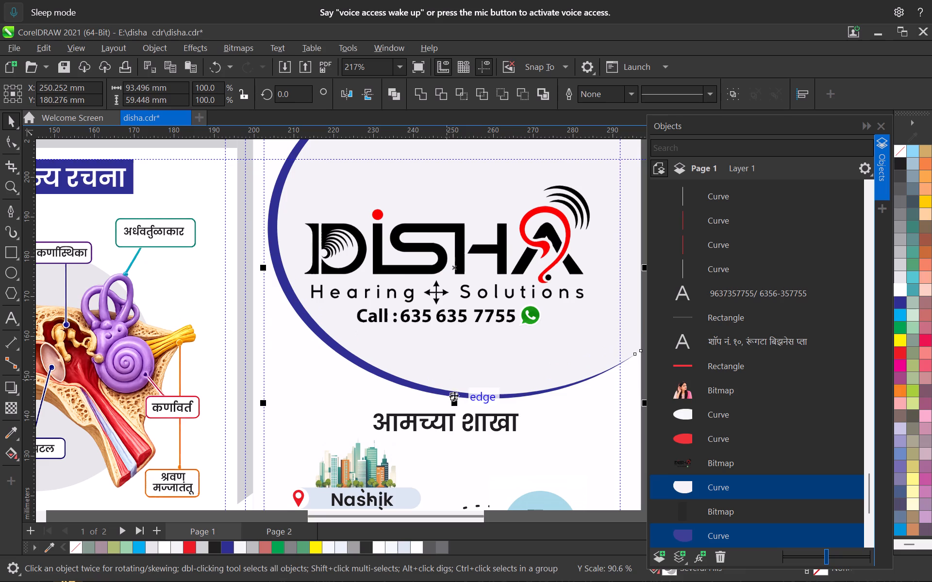
left_click_drag(456, 403, 451, 393)
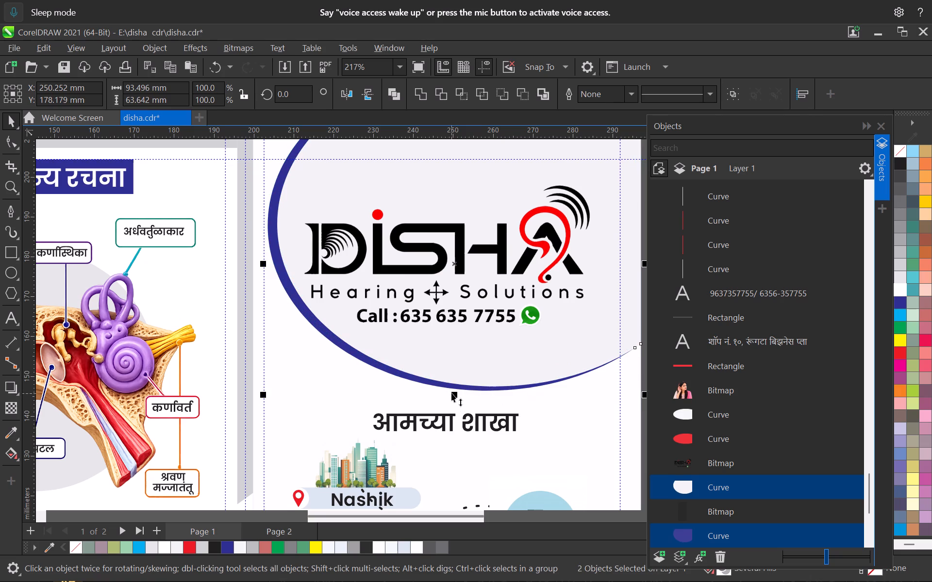
key("ctrl+z")
left_click_drag(452, 402, 451, 388)
scroll(451, 388, "down", 5)
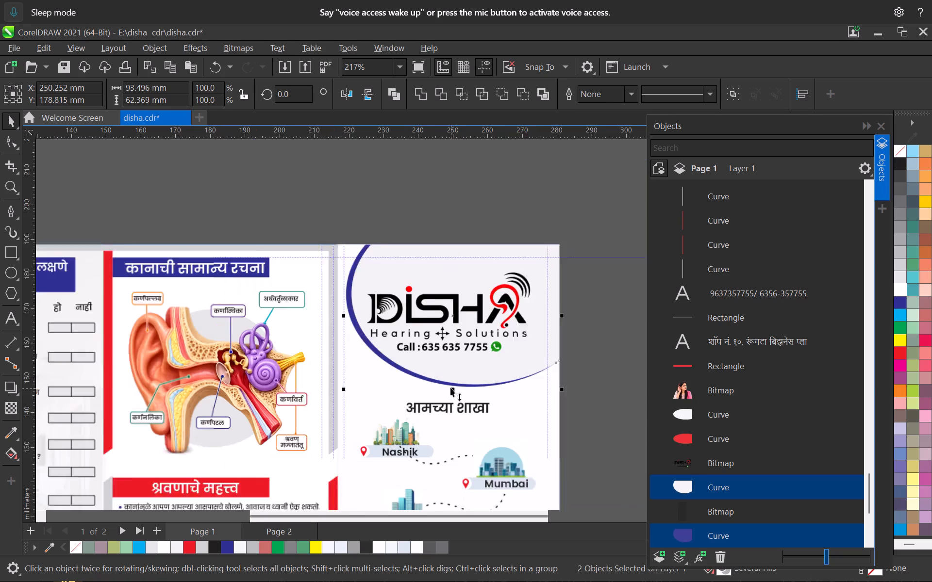
middle_click_drag(461, 374, 417, 421)
scroll(417, 421, "up", 4)
left_click(406, 337)
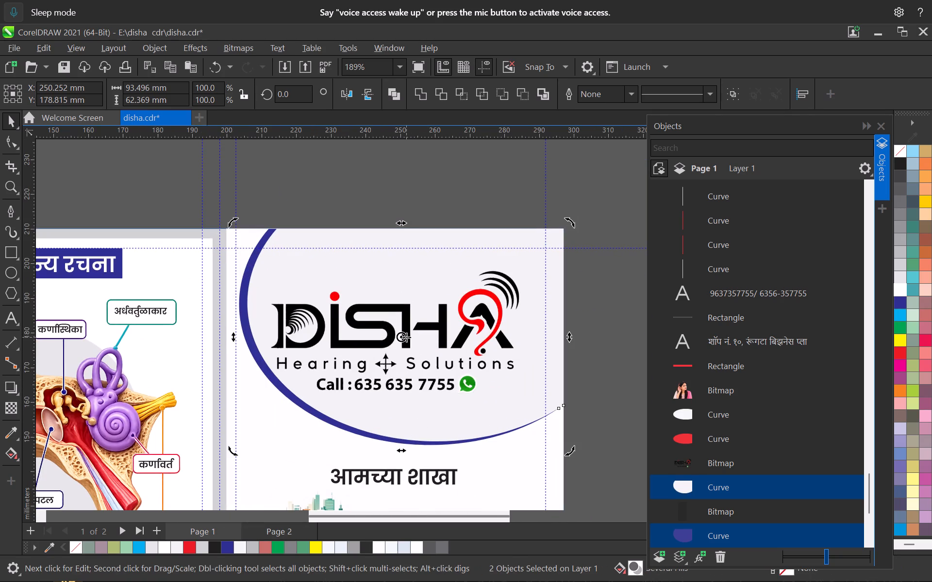
left_click(613, 363)
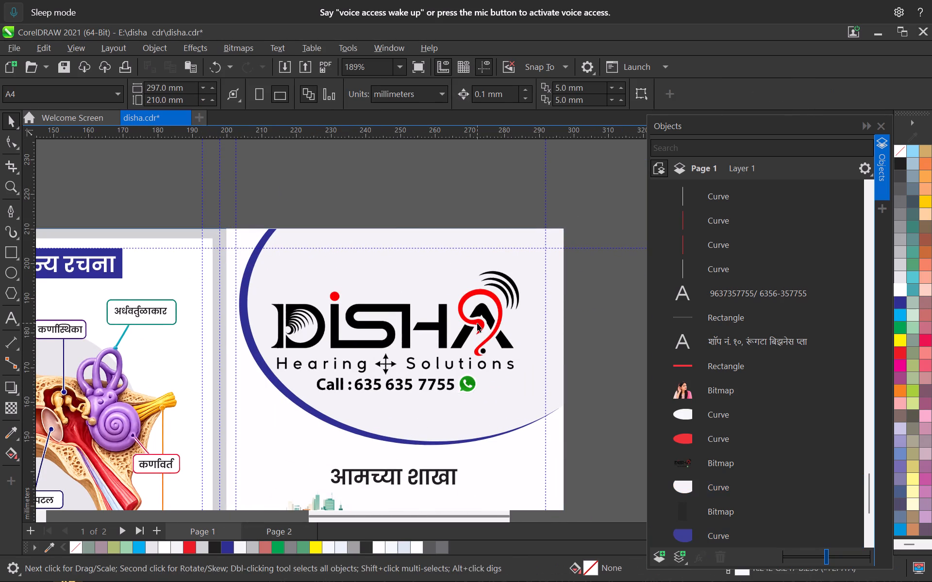
Move the DISHA Hearing Solutions logo image, including its call number, up by about 1.9 mm on the cover panel.
left_click(477, 323)
key("Up")
key("Up")
key("Up")
key("Up")
key("Up")
key("Up")
key("Up")
key("Up")
key("Up")
key("Up")
key("Up")
key("Up")
key("Up")
key("Up")
key("Up")
key("Up")
key("Up")
key("Up")
key("Up")
key("Up")
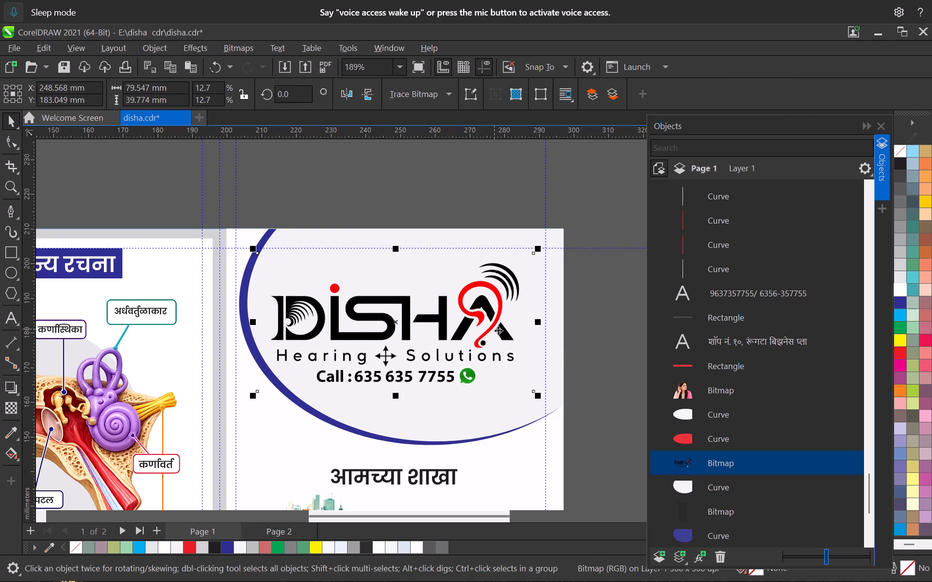
key("Down")
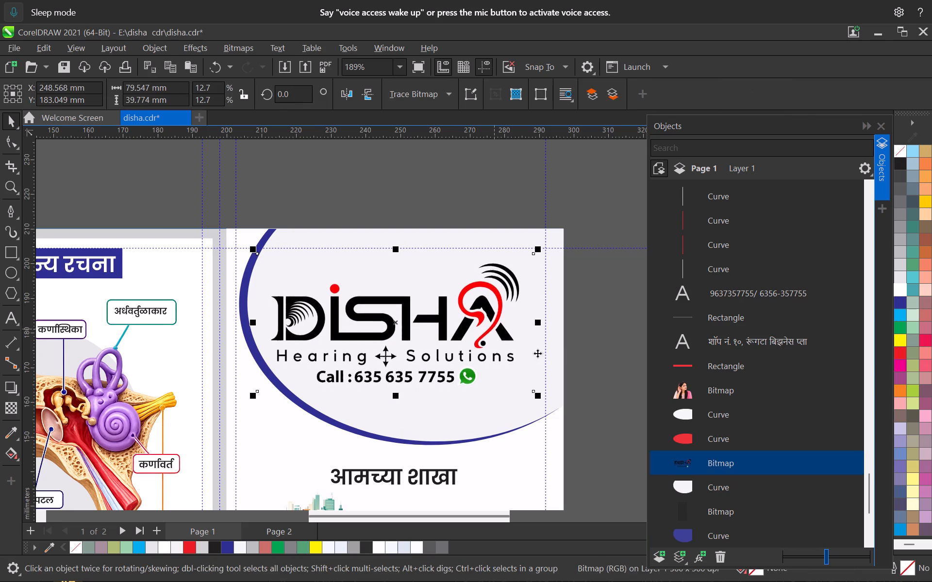